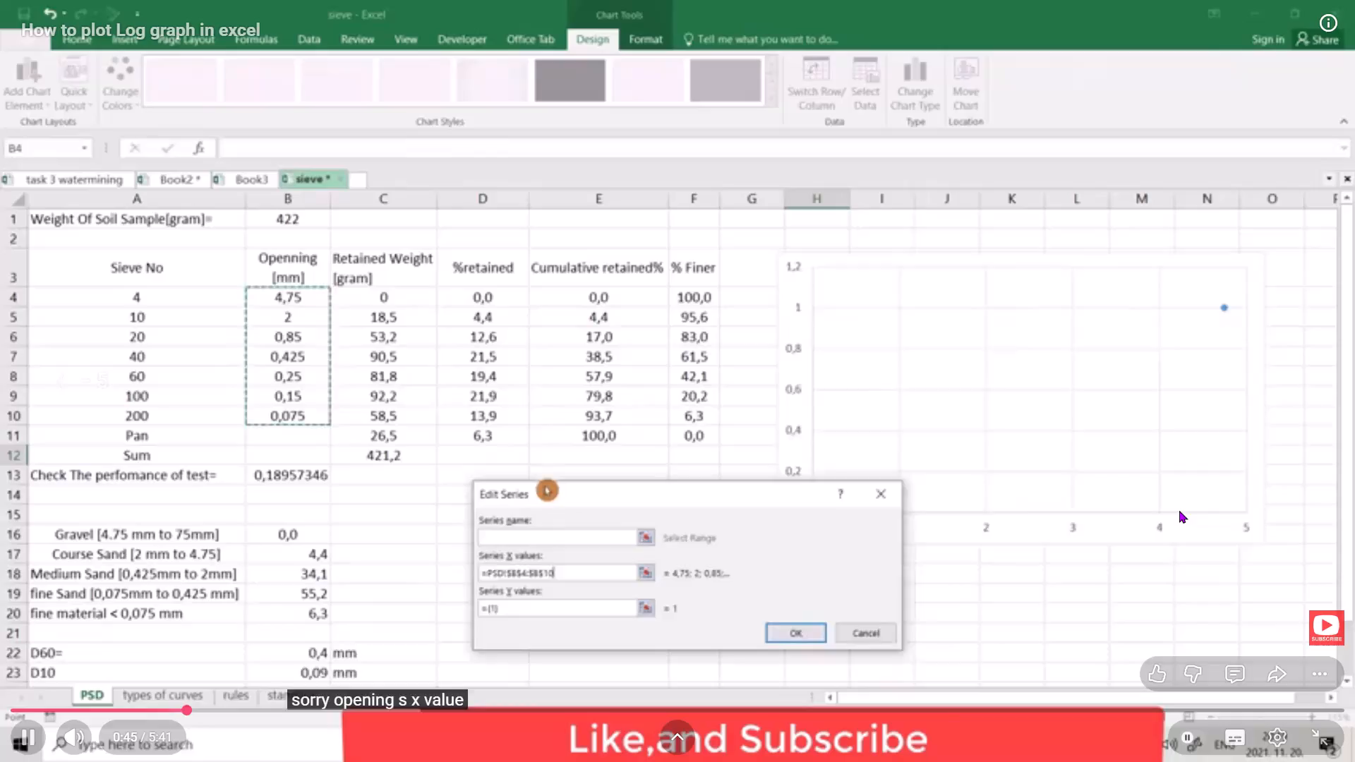
Rewind the log graph tutorial video to its opening data table, pause it and leave full-screen view.
{"action": "key", "text": "Left"}
{"action": "key", "text": "Left"}
{"action": "key", "text": "Left"}
{"action": "key", "text": "Left"}
{"action": "key", "text": "Left"}
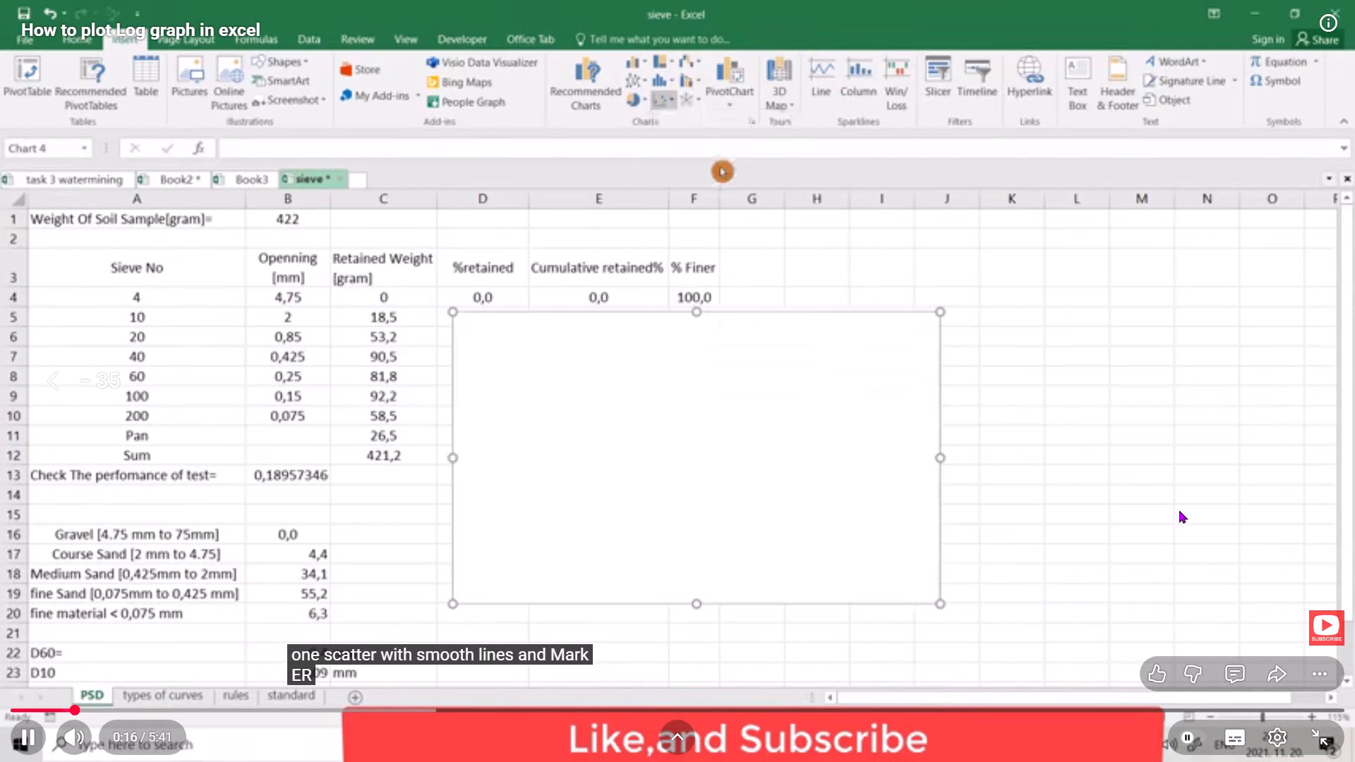
{"action": "key", "text": "space"}
{"action": "key", "text": "Left"}
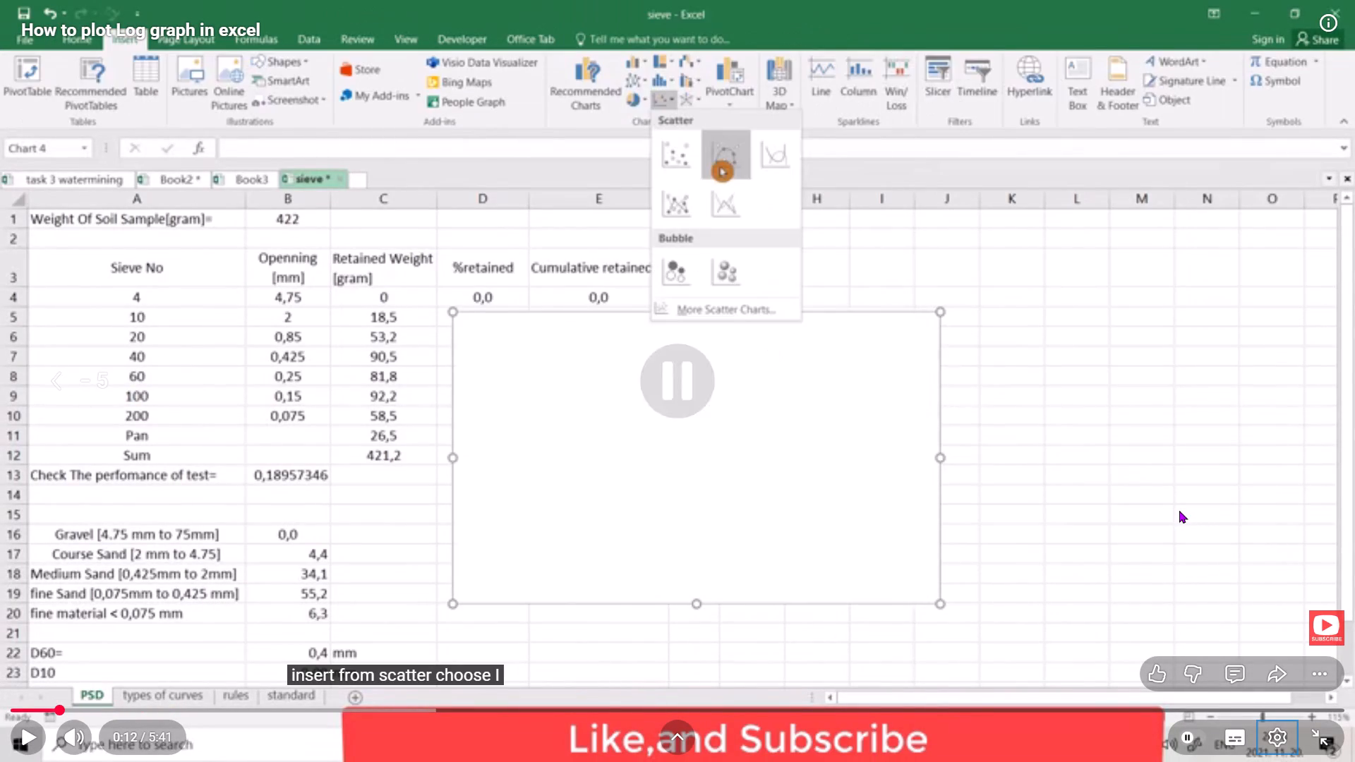
{"action": "key", "text": "space"}
{"action": "key", "text": "Left"}
{"action": "key", "text": "Left"}
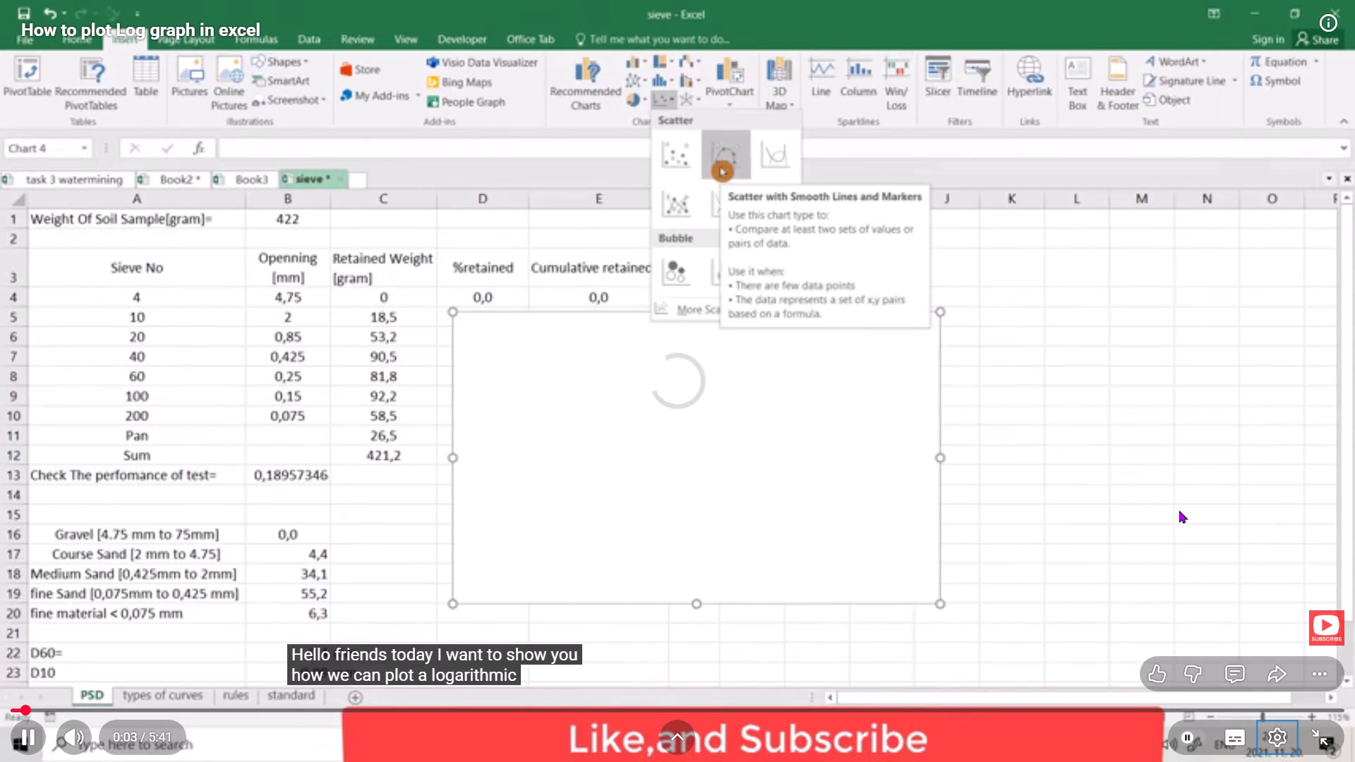
{"action": "key", "text": "space"}
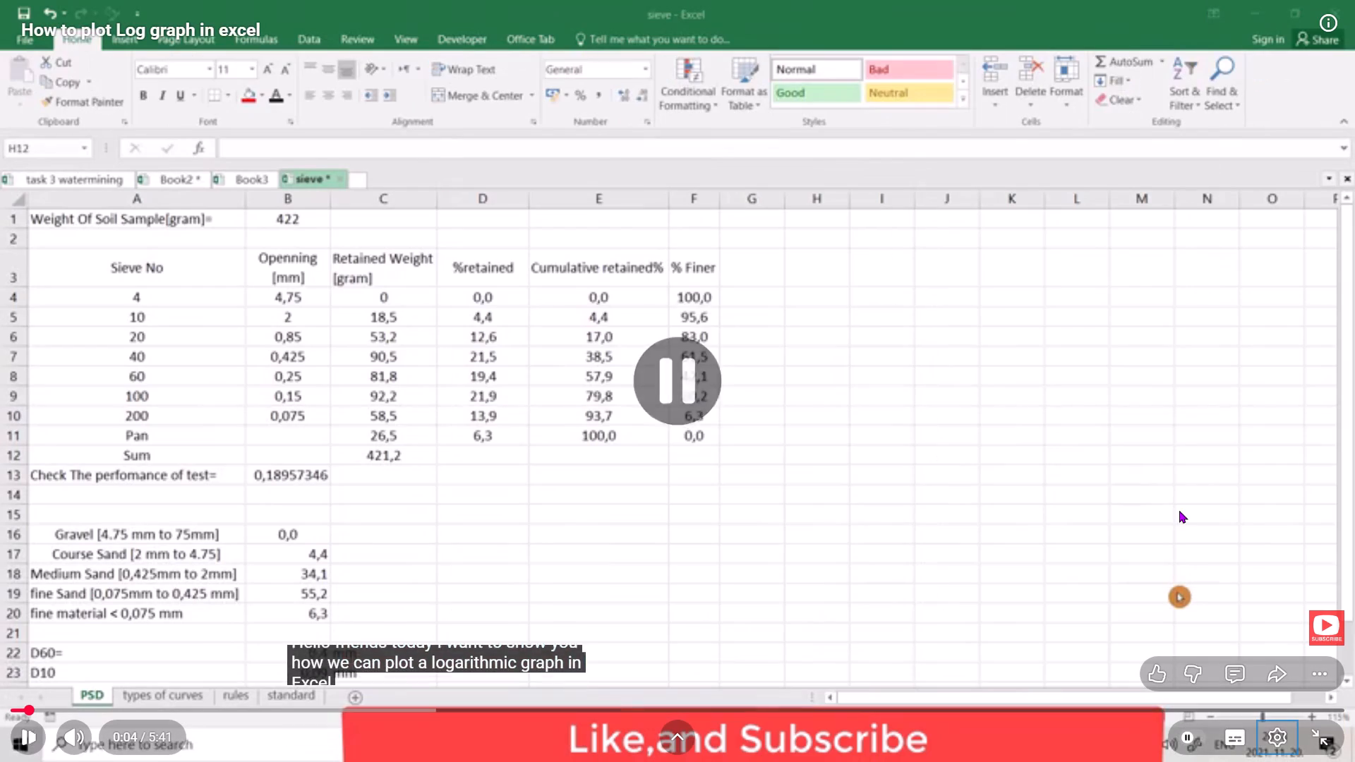
{"action": "double_click", "coordinate": [1179, 500]}
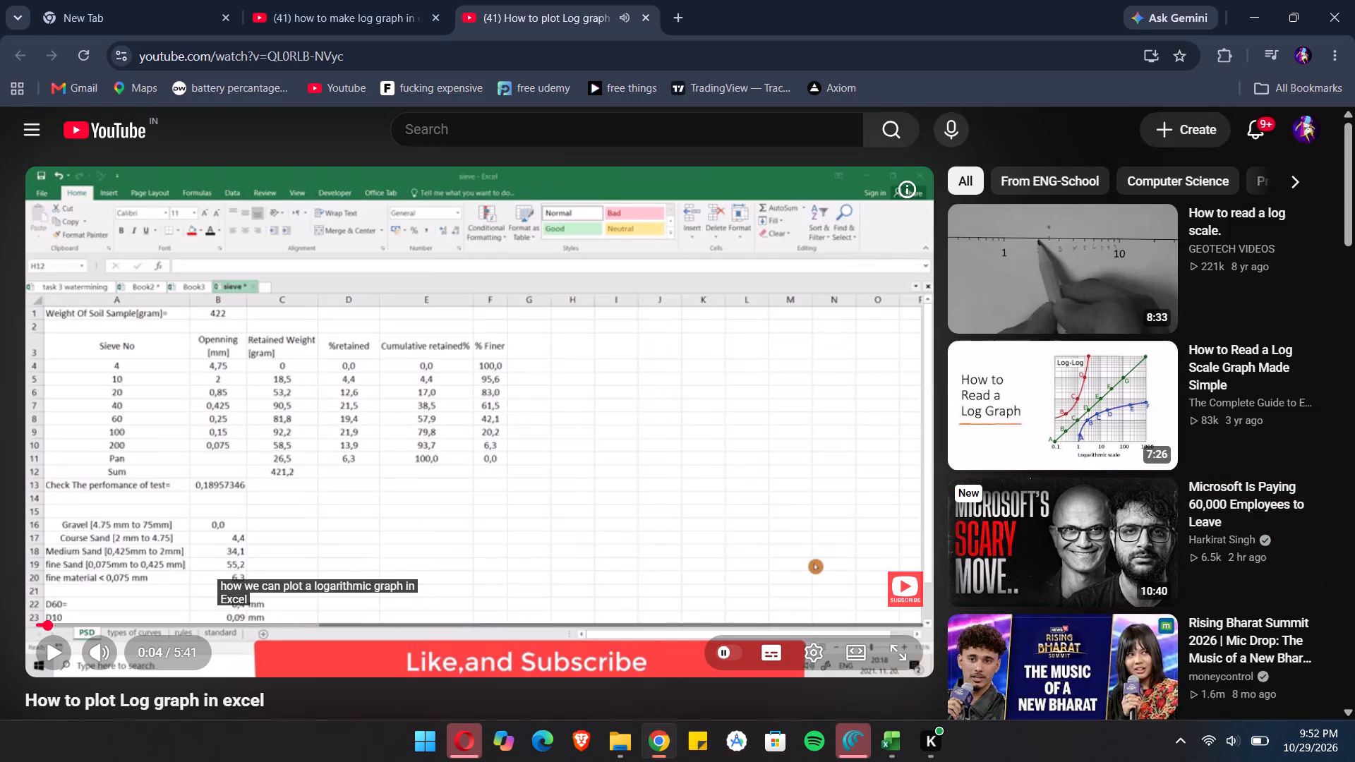
Switch to Excel and close the open workbooks Book1, Book2 and log.
{"action": "left_click", "coordinate": [898, 738]}
{"action": "left_click", "coordinate": [892, 761]}
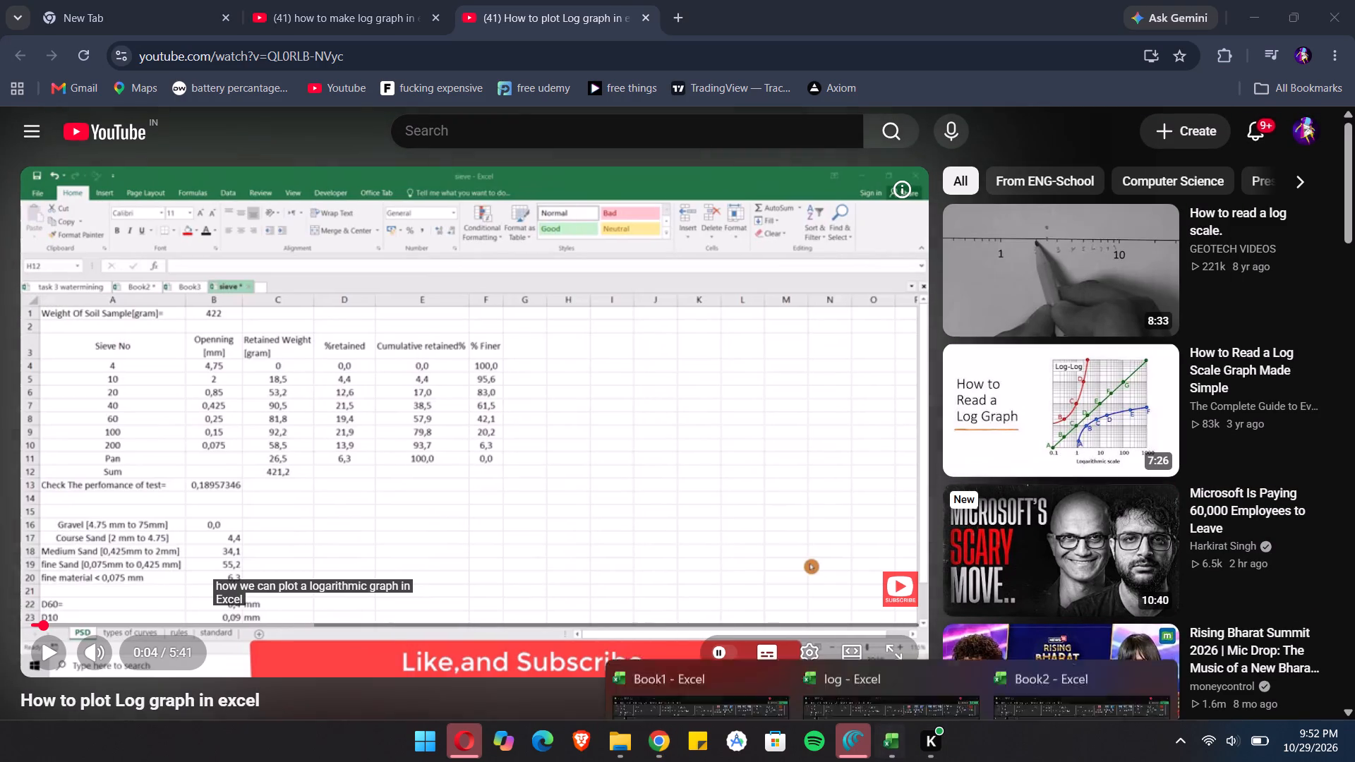
{"action": "left_click", "coordinate": [793, 579]}
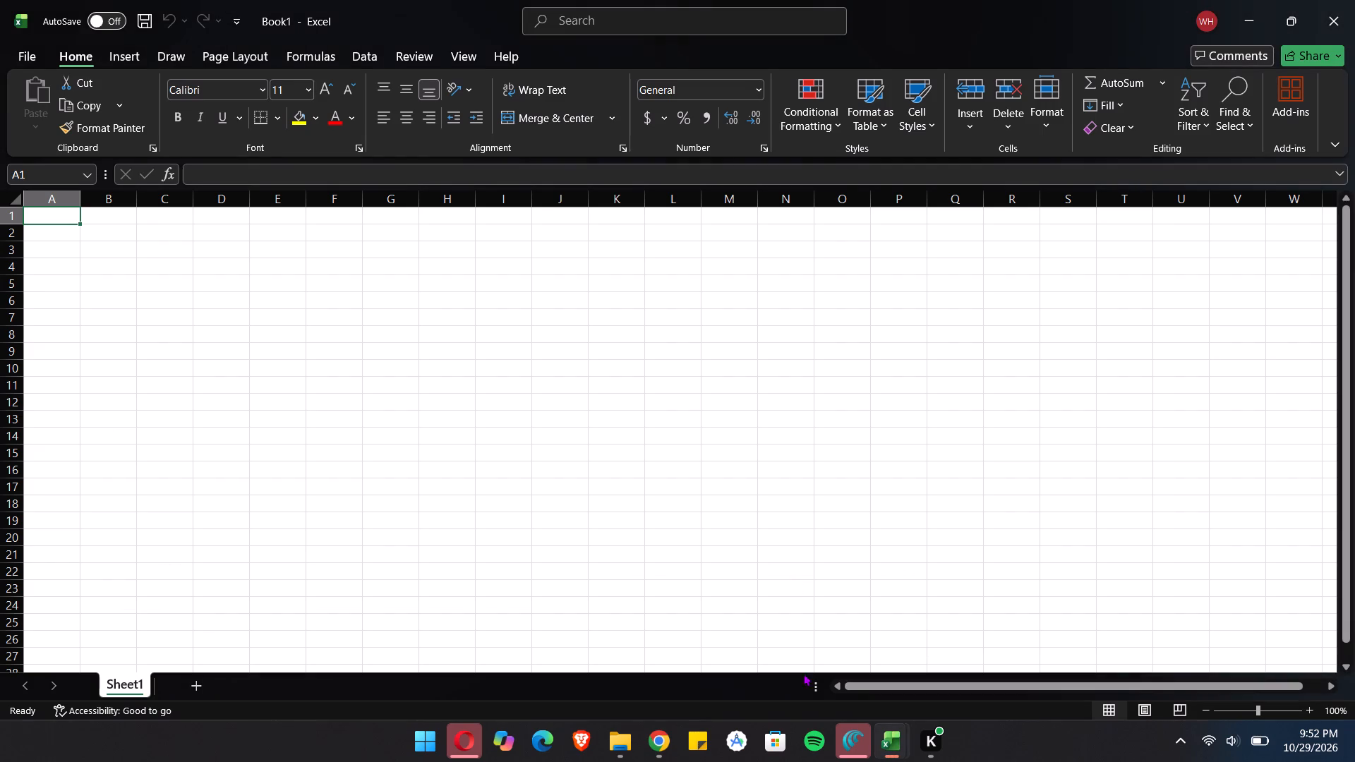
{"action": "left_click", "coordinate": [1354, 0]}
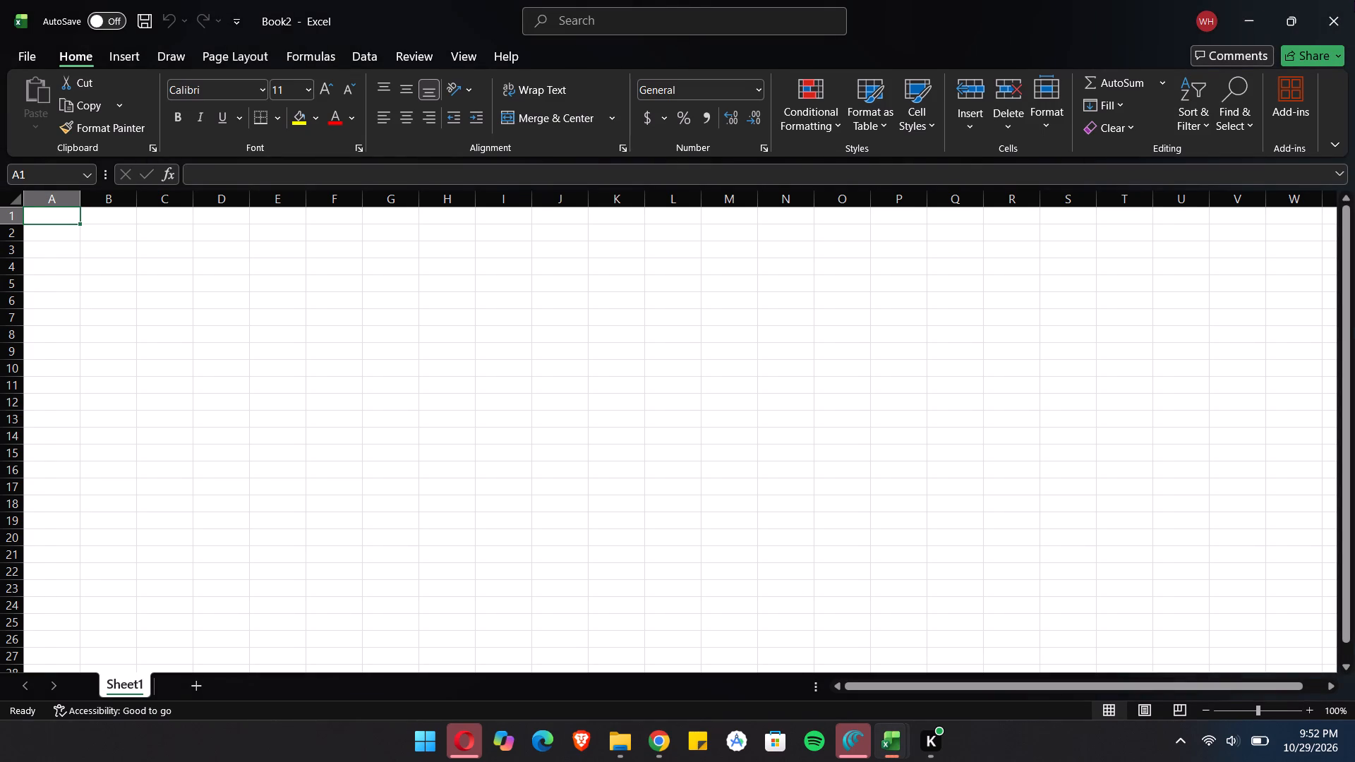
{"action": "left_click", "coordinate": [1354, 0]}
{"action": "left_click", "coordinate": [1354, 0]}
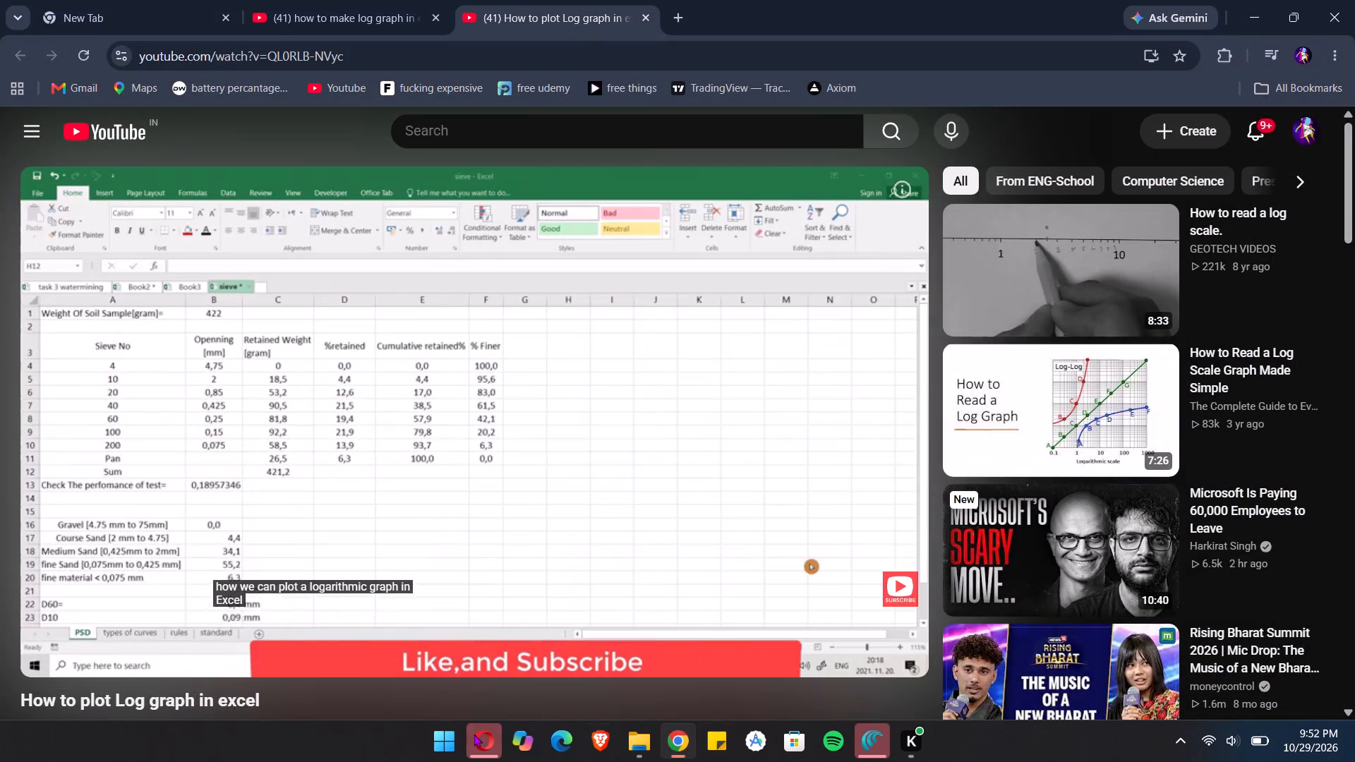
Launch Excel again and create a new blank workbook.
{"action": "left_click", "coordinate": [442, 740]}
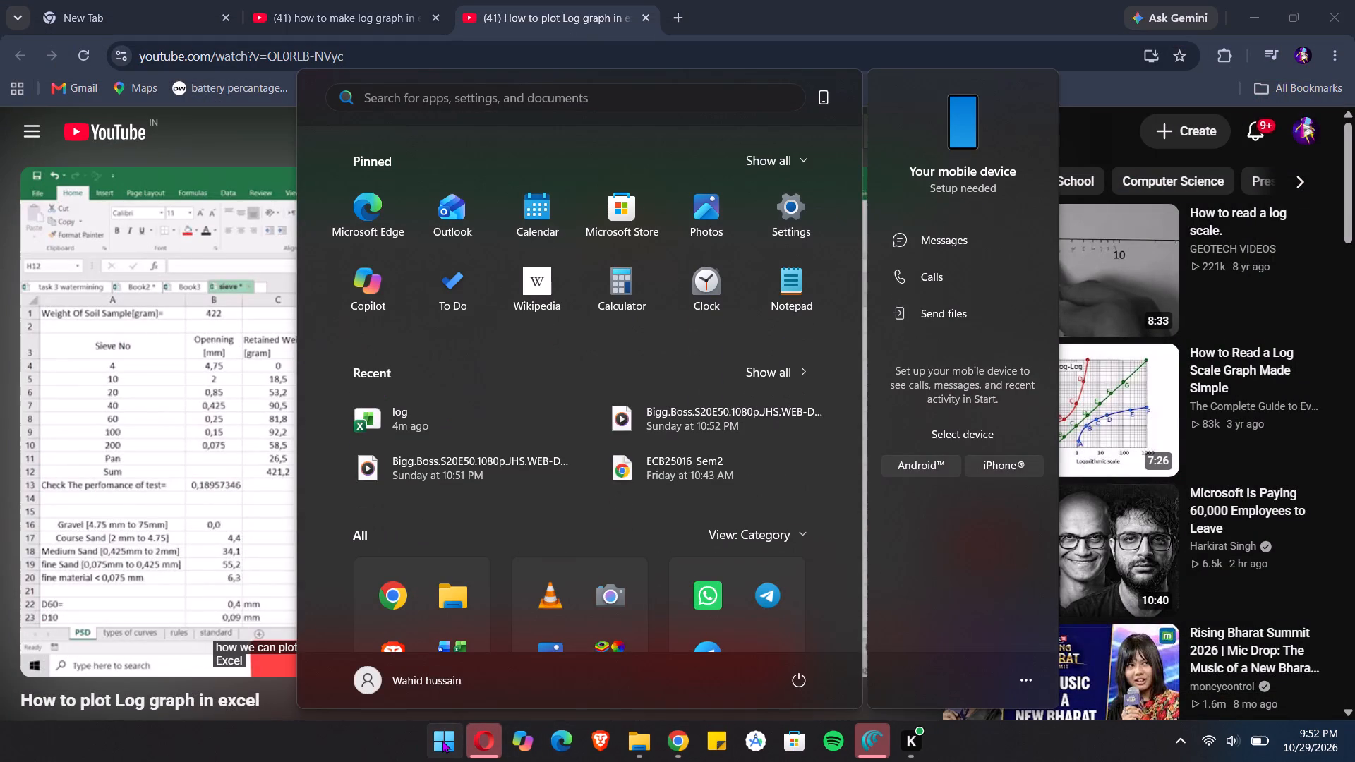
{"action": "type", "text": "excel"}
{"action": "key", "text": "Return"}
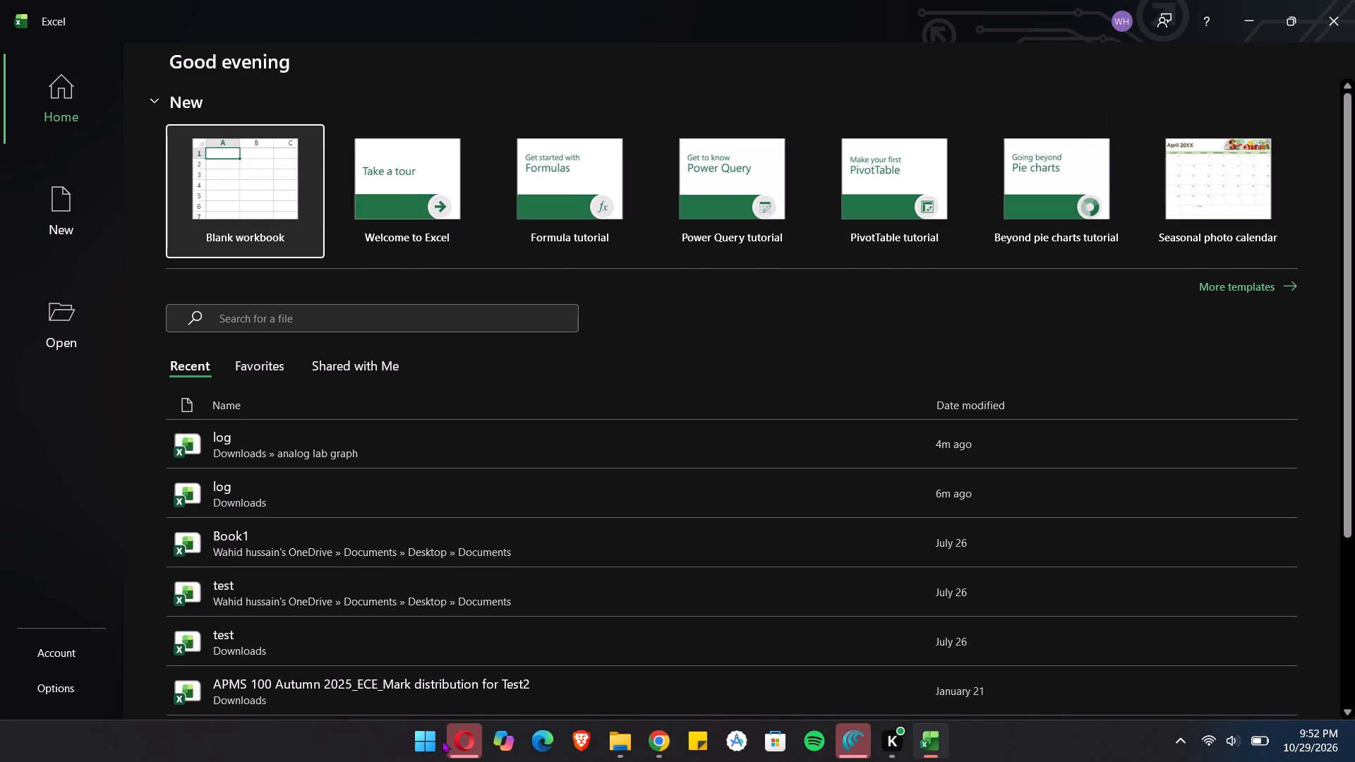
{"action": "left_click", "coordinate": [284, 211]}
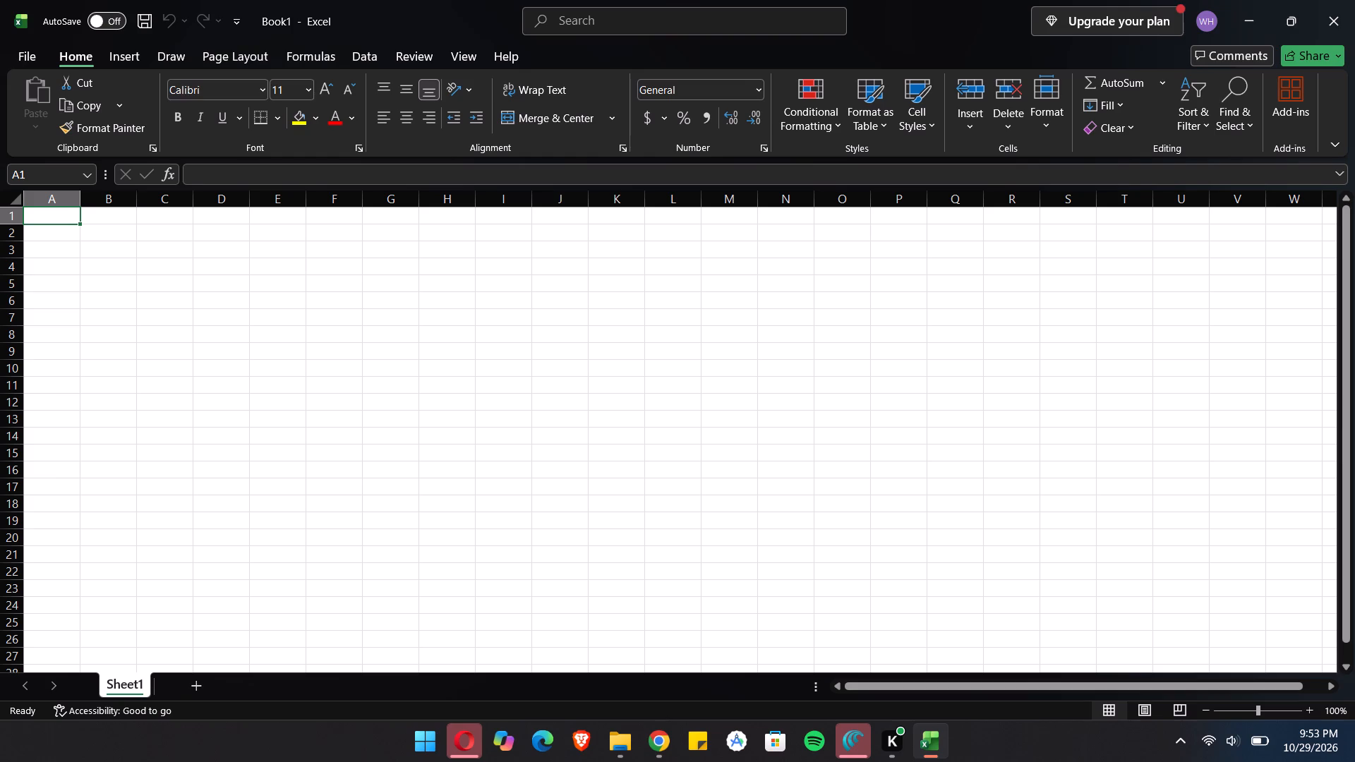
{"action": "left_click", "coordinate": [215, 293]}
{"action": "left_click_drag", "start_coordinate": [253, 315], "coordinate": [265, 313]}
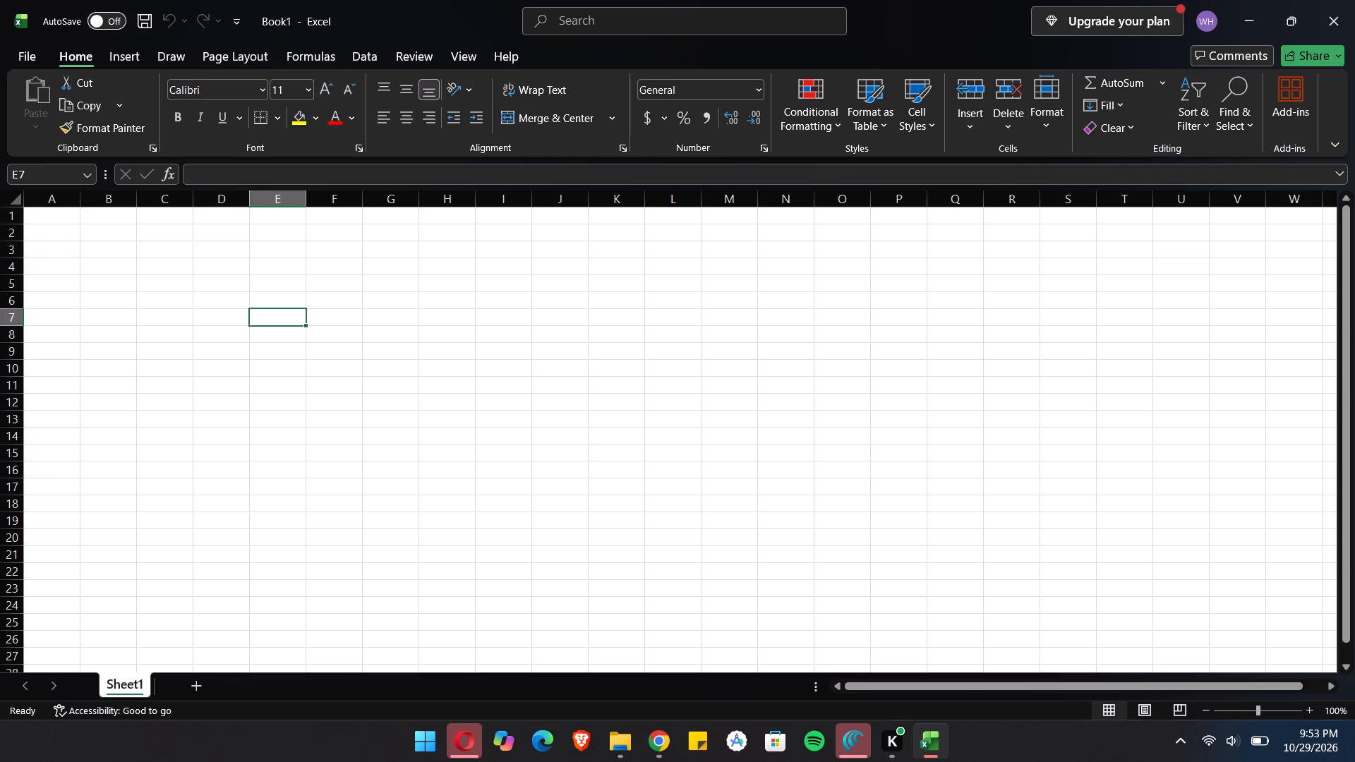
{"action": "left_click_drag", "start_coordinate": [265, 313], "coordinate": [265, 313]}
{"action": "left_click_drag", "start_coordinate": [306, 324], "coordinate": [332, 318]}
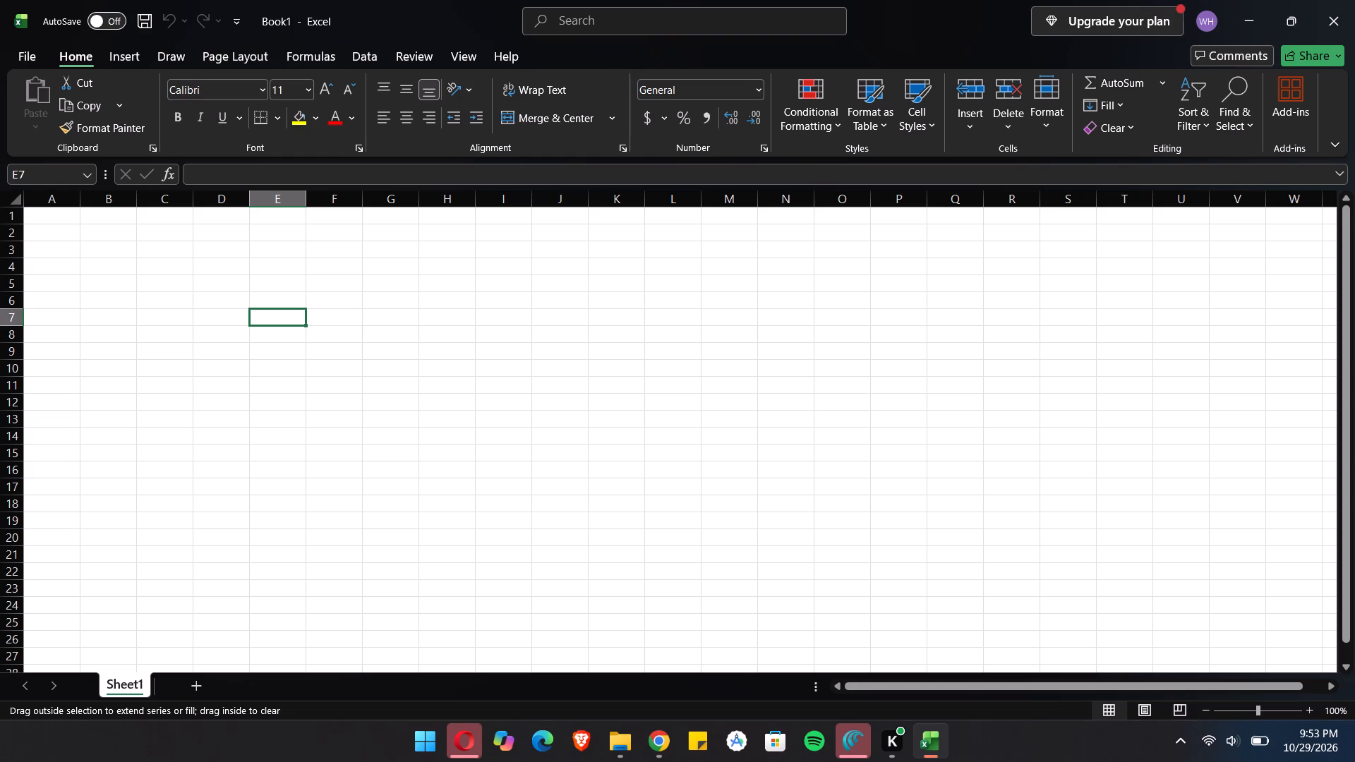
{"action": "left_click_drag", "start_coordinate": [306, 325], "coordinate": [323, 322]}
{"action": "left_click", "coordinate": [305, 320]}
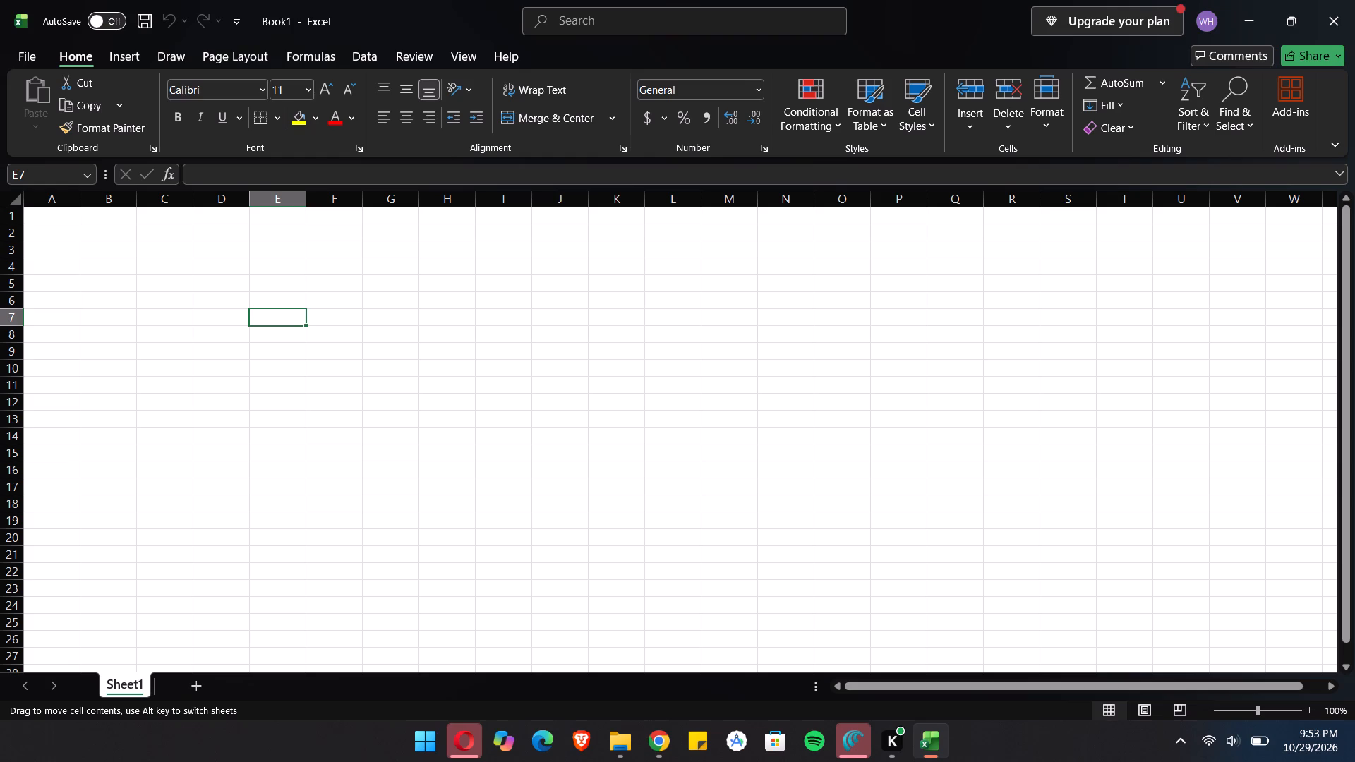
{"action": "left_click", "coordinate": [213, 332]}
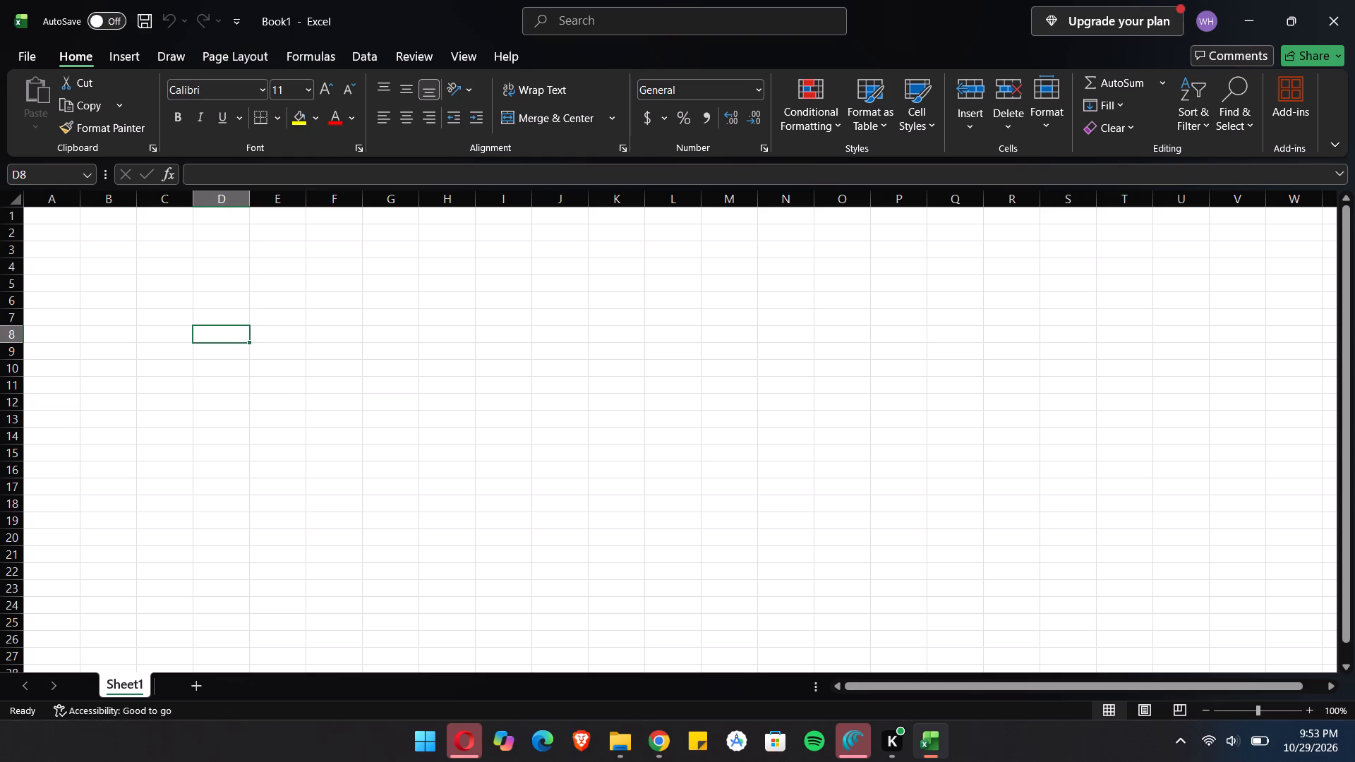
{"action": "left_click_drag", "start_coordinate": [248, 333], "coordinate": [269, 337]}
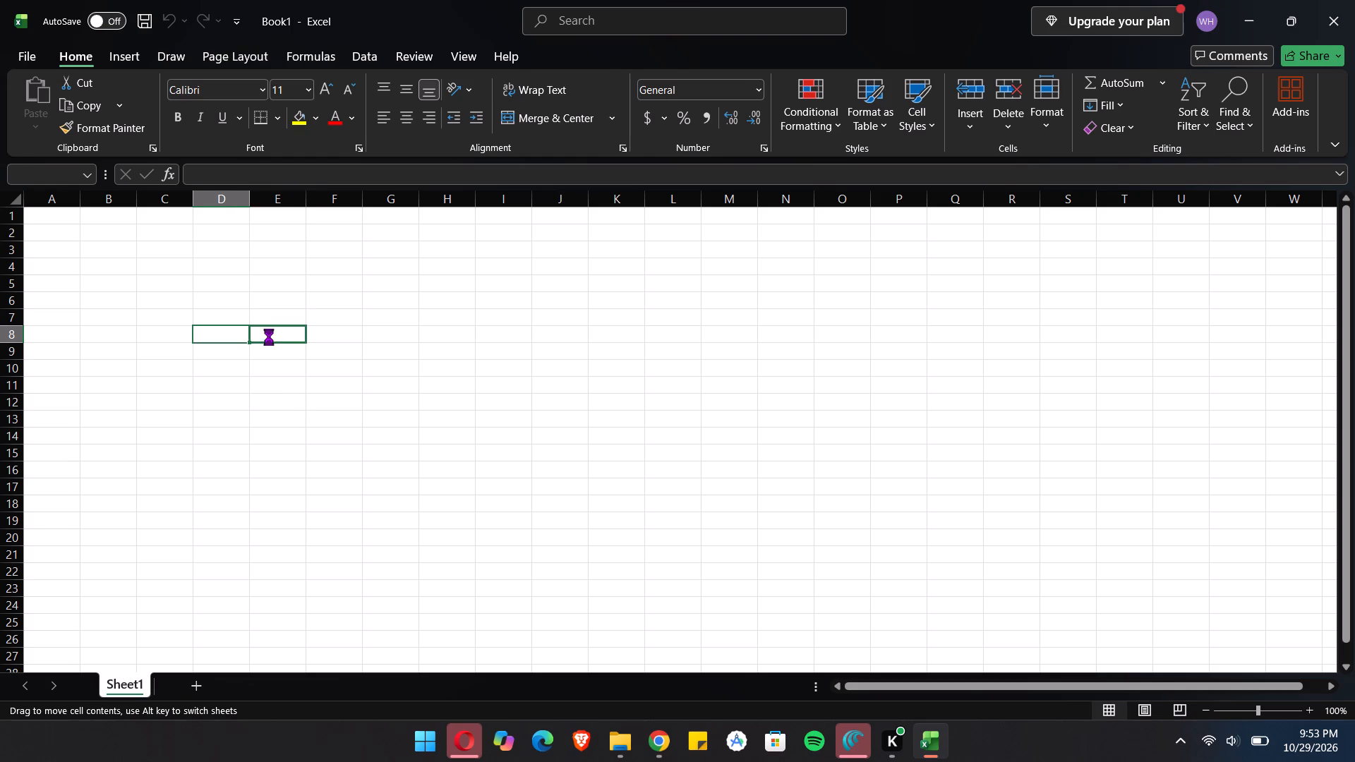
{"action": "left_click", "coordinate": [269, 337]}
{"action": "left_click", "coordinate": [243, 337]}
Merge and center cells D8 and E8.
{"action": "left_click_drag", "start_coordinate": [243, 337], "coordinate": [253, 337]}
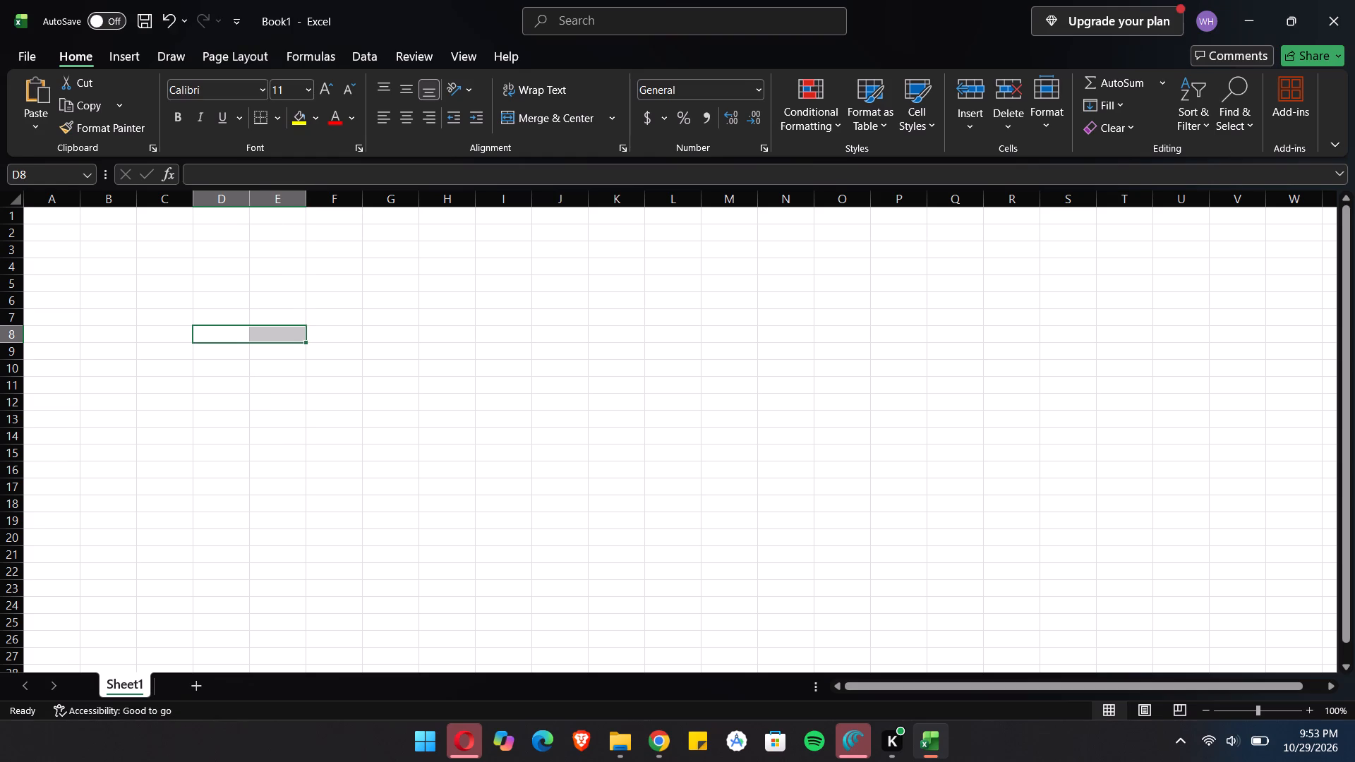
{"action": "left_click_drag", "start_coordinate": [253, 337], "coordinate": [264, 335]}
{"action": "key", "text": "ctrl+v"}
{"action": "left_click", "coordinate": [824, 294]}
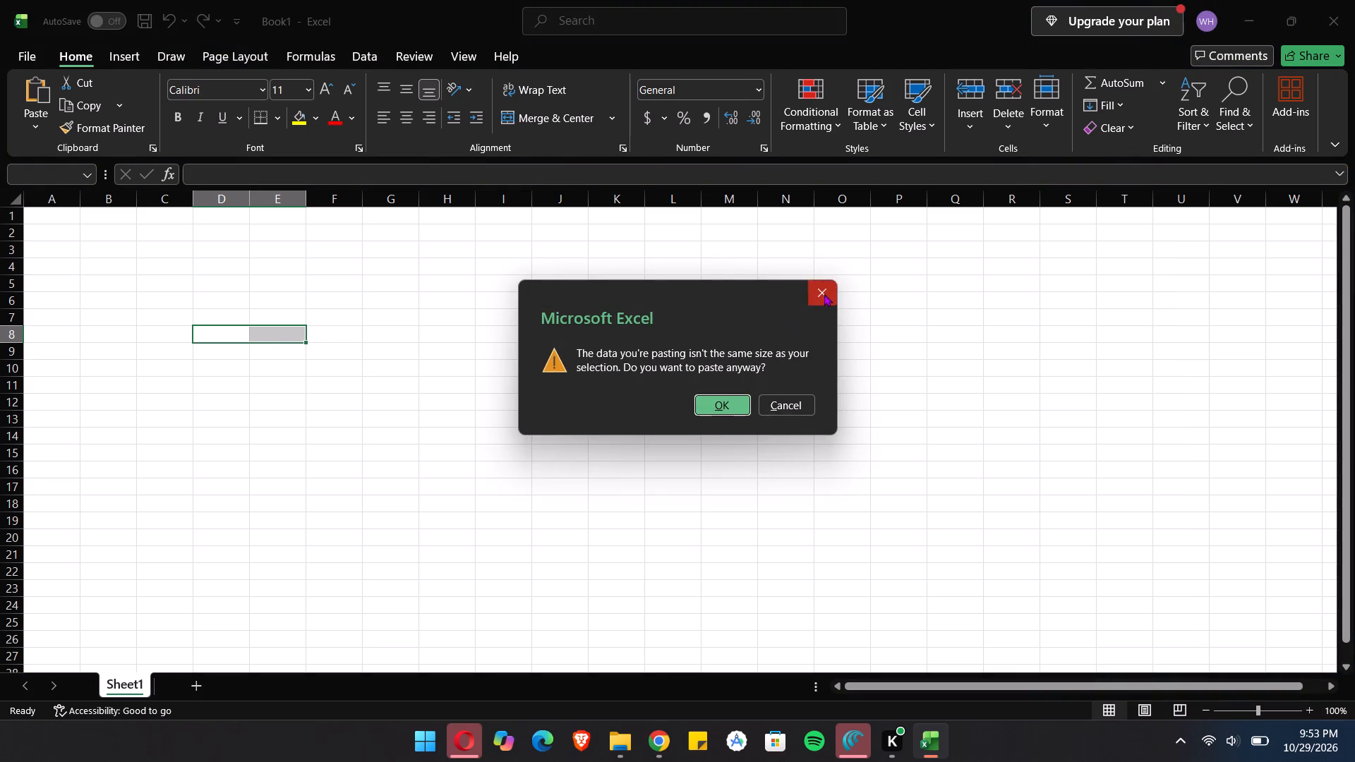
{"action": "left_click", "coordinate": [548, 120]}
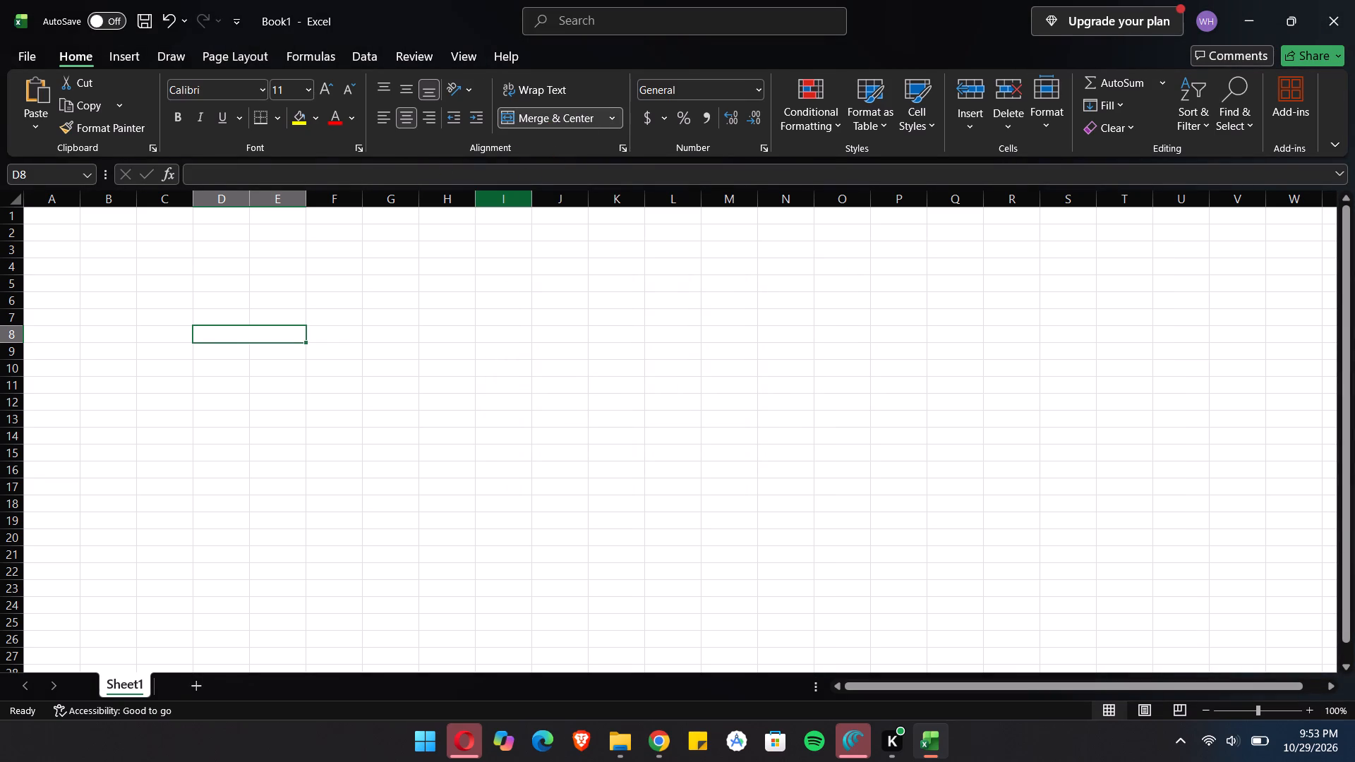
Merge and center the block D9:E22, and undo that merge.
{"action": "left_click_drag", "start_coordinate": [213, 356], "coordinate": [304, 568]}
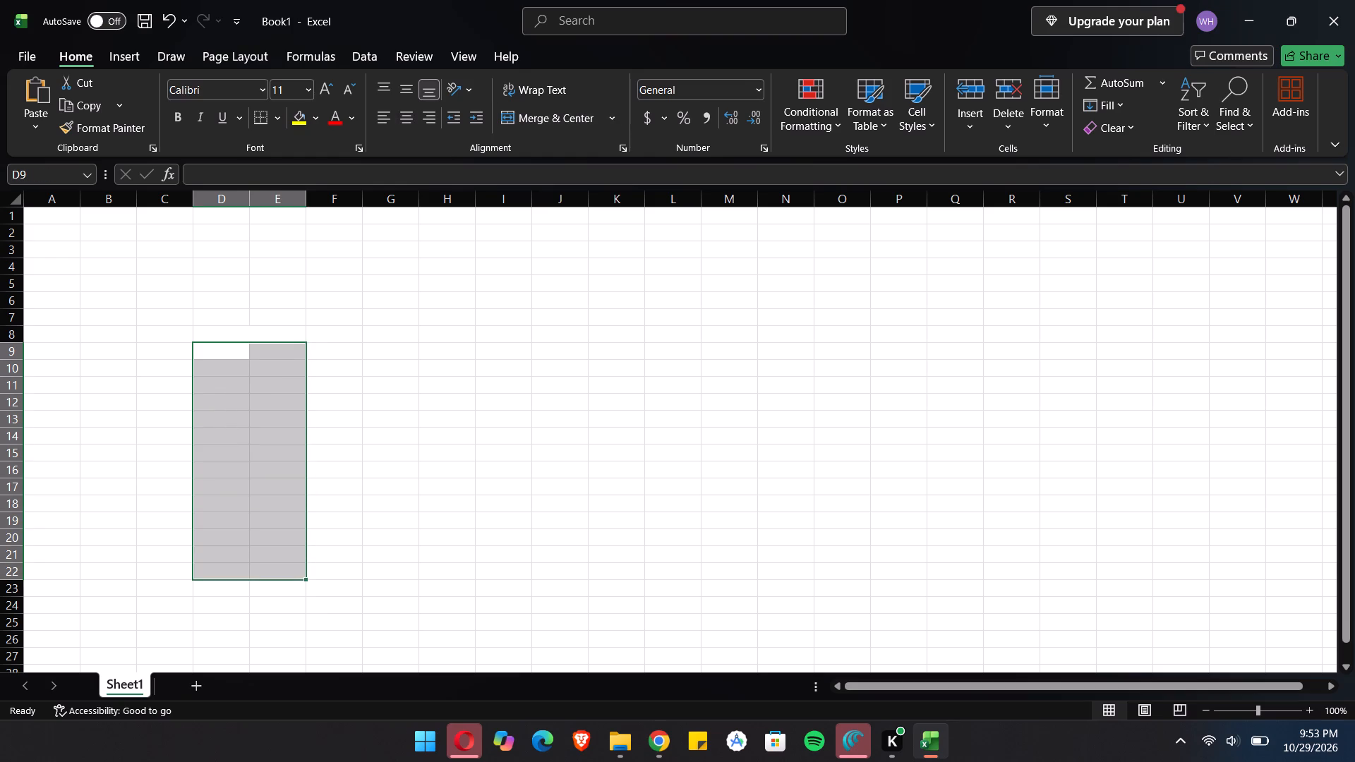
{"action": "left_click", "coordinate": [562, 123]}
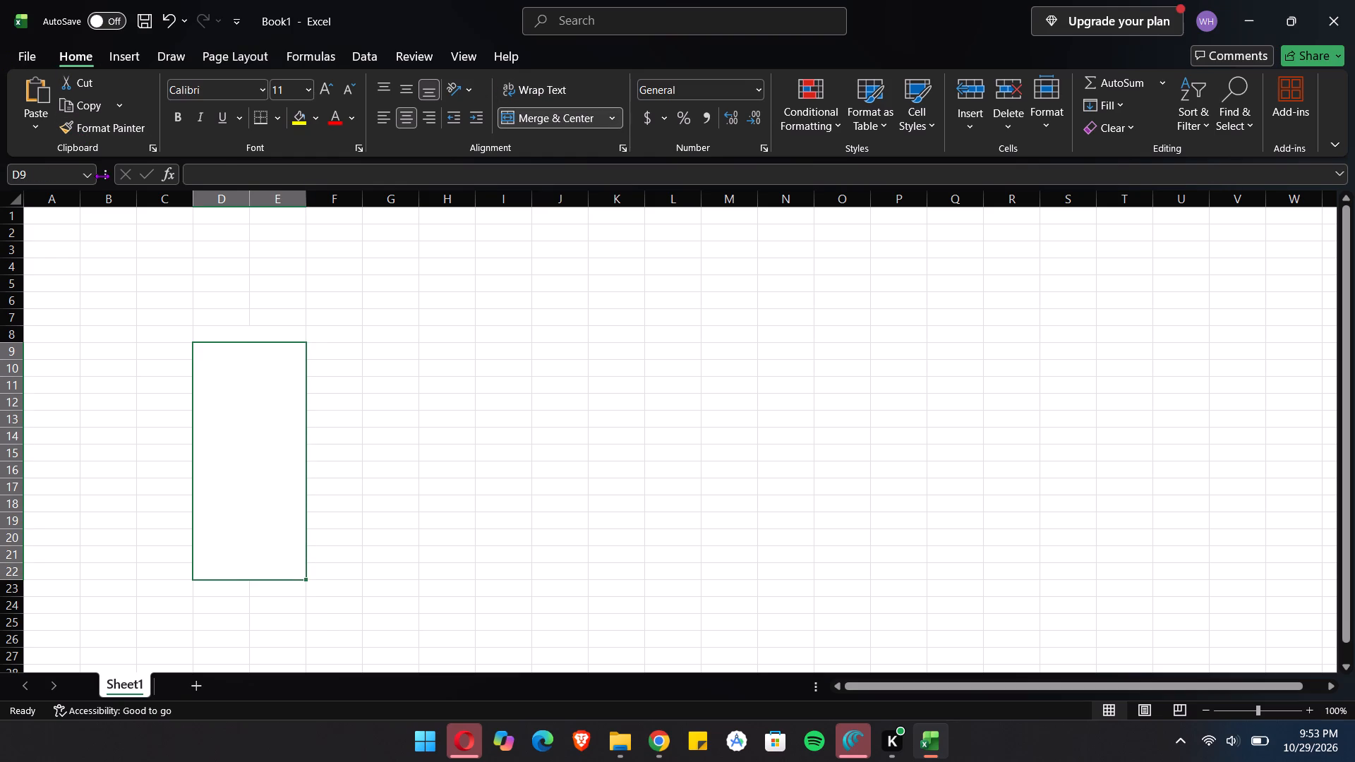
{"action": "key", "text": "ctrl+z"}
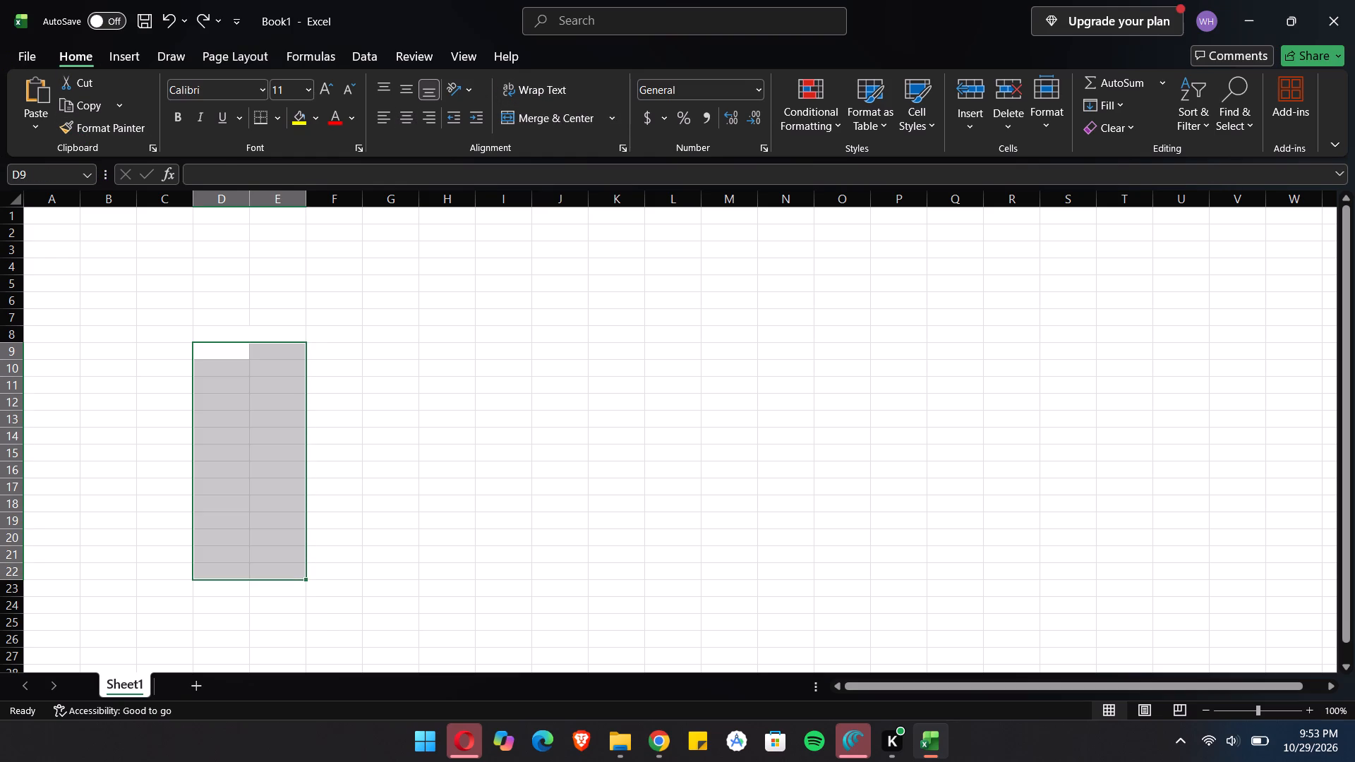
Enter the column headers "frequency" in cell D9 and "av" in cell F9.
{"action": "left_click", "coordinate": [234, 356]}
{"action": "left_click_drag", "start_coordinate": [233, 356], "coordinate": [291, 356]}
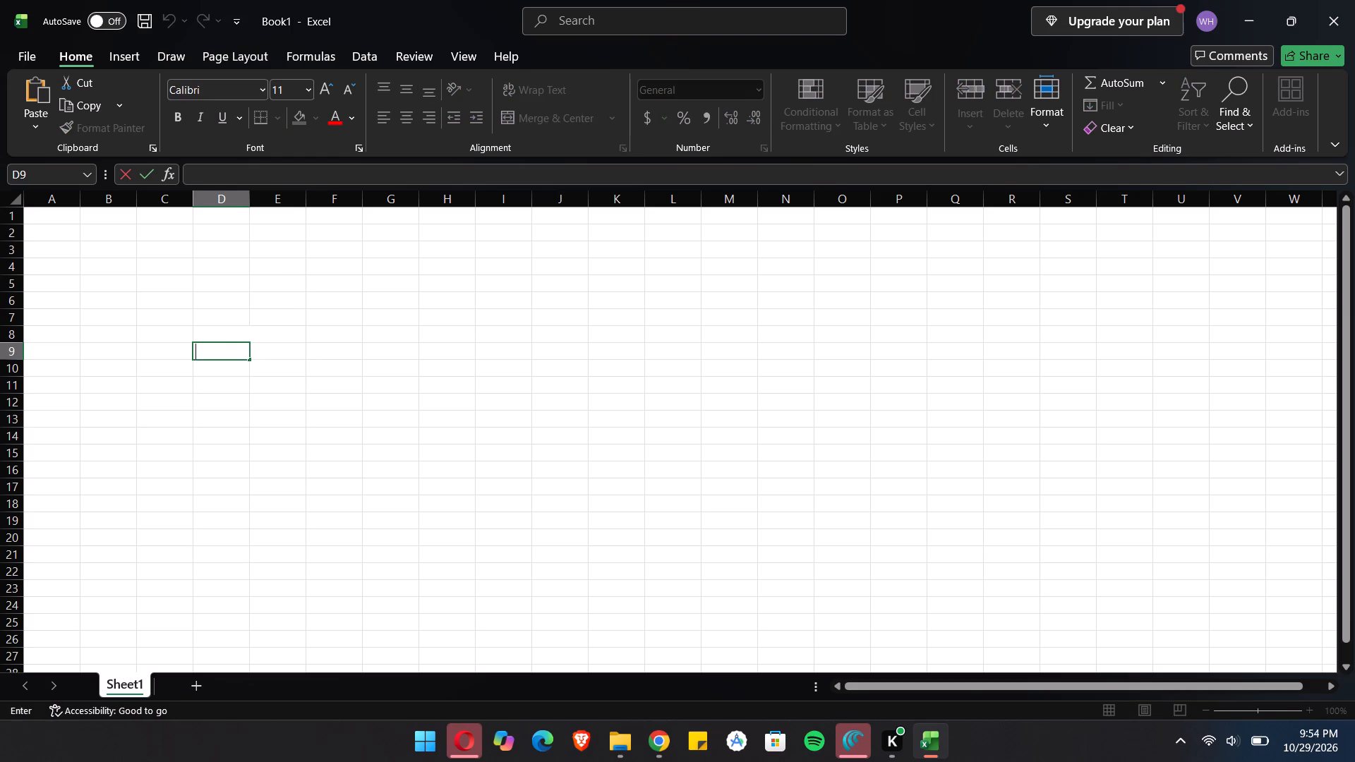
{"action": "left_click", "coordinate": [255, 344]}
{"action": "left_click", "coordinate": [231, 358]}
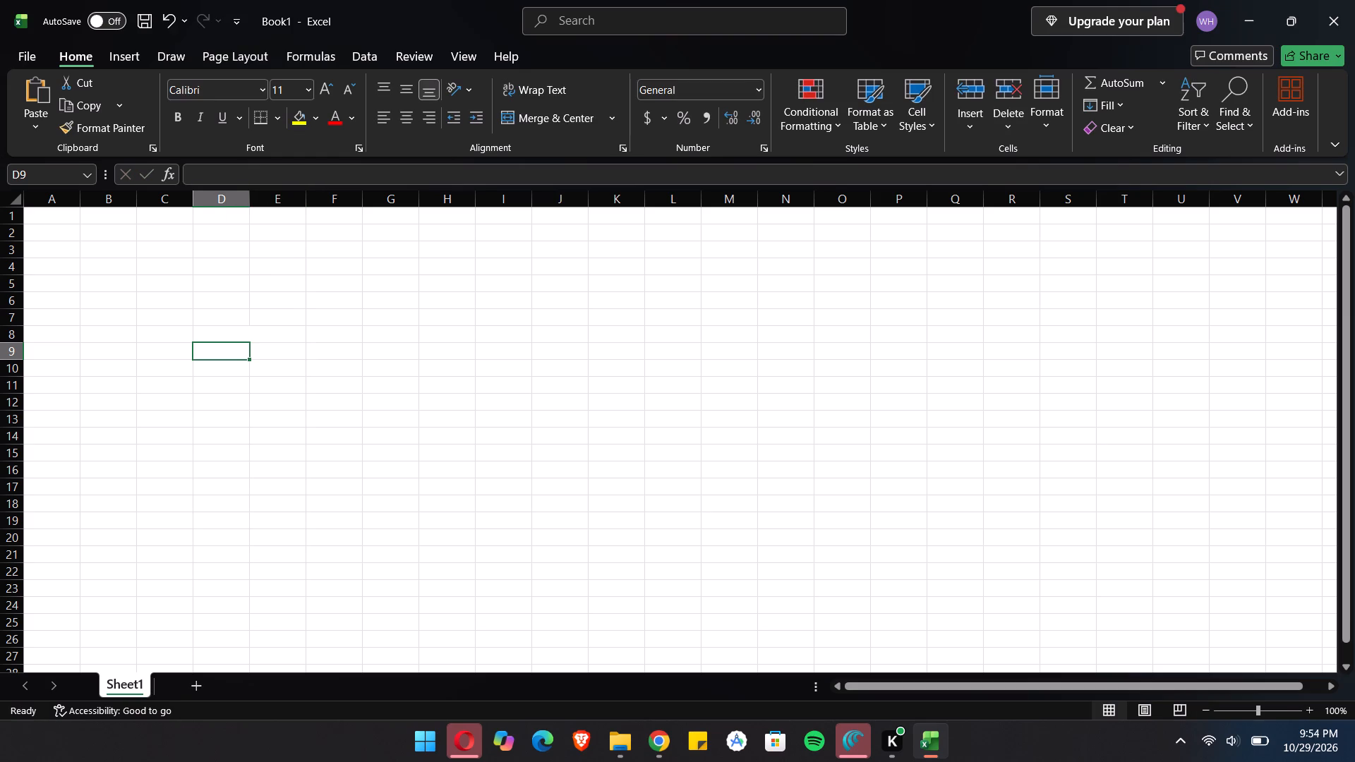
{"action": "type", "text": "frequency"}
{"action": "key", "text": "space"}
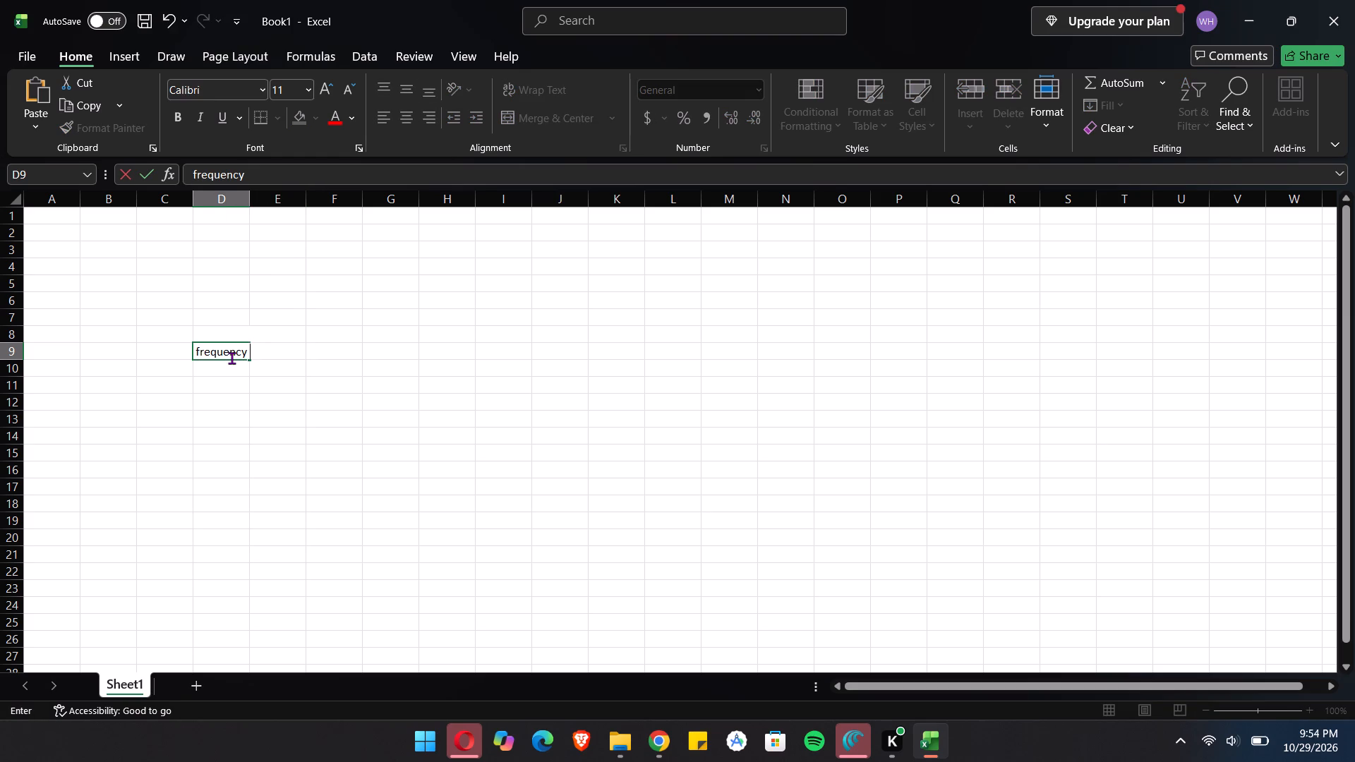
{"action": "left_click", "coordinate": [279, 358]}
{"action": "left_click", "coordinate": [337, 358]}
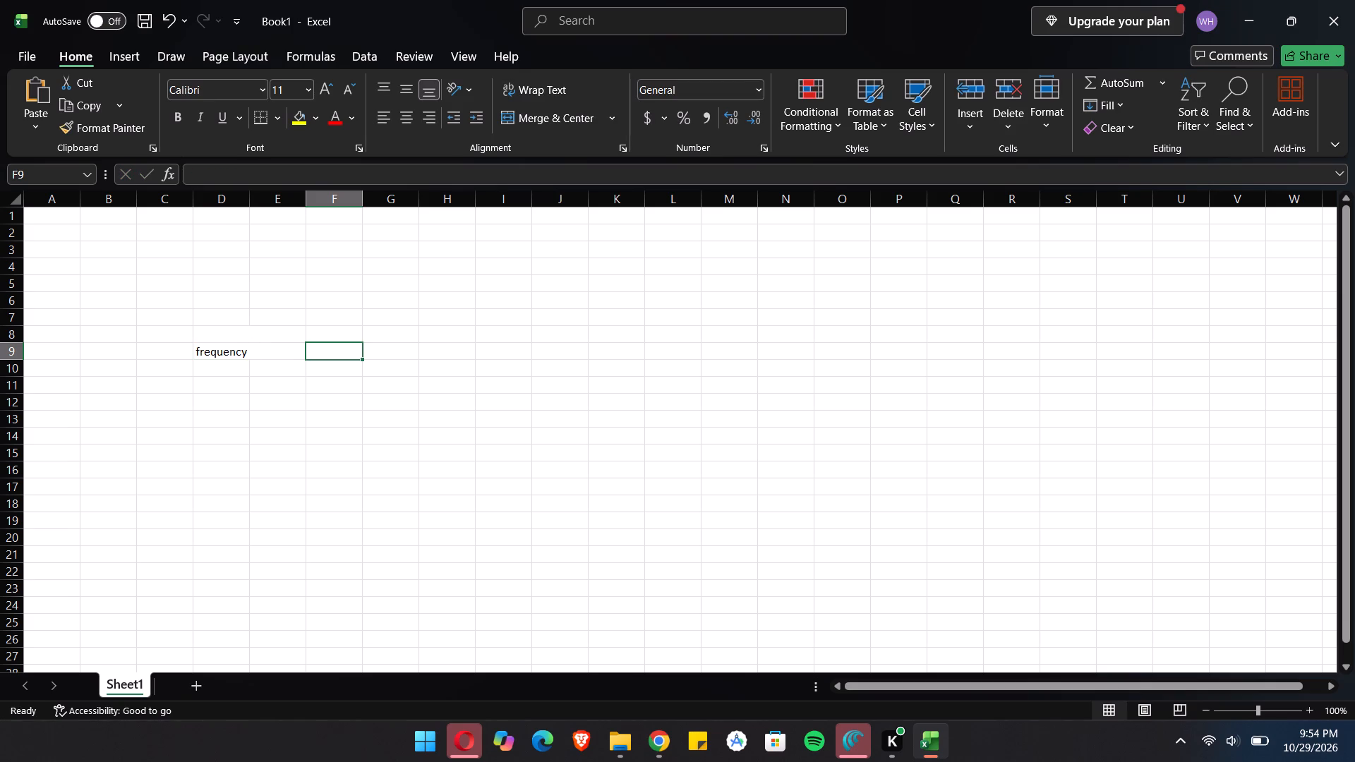
{"action": "left_click", "coordinate": [235, 357]}
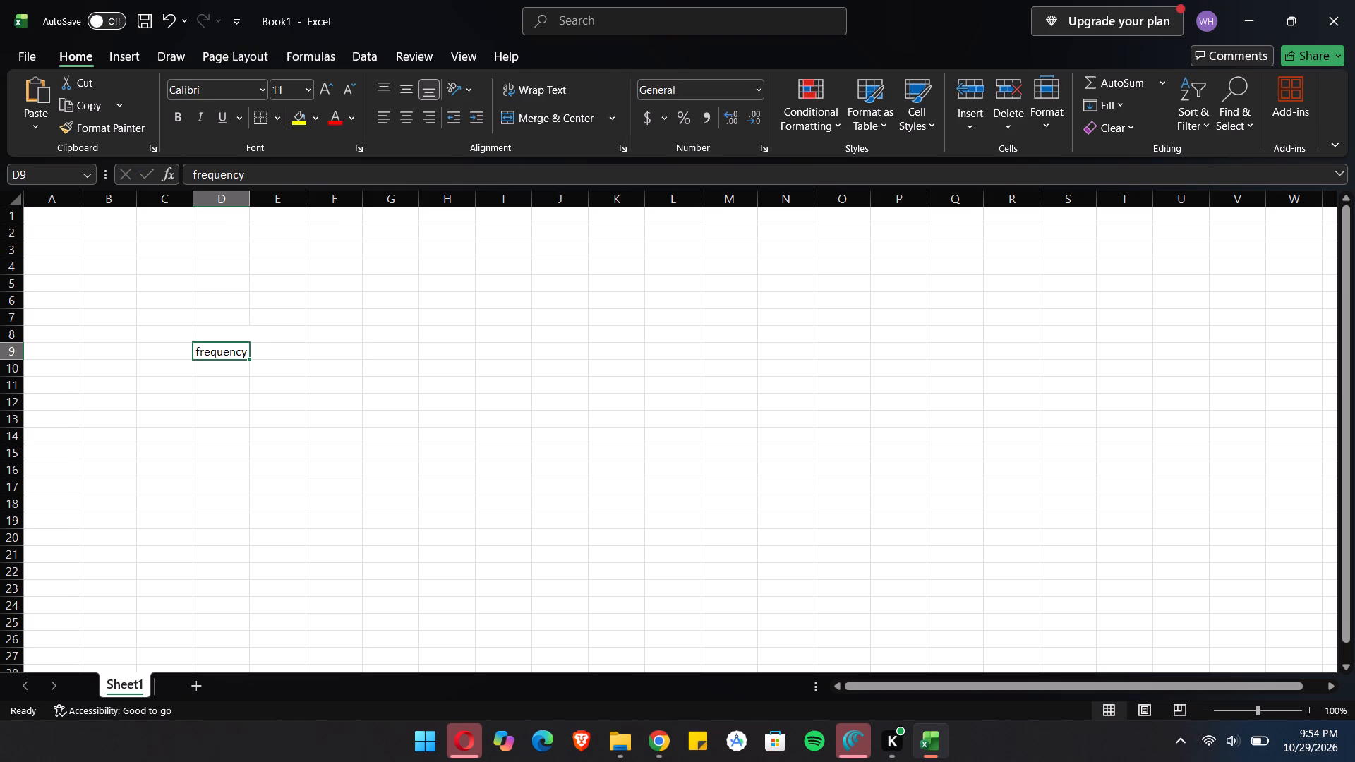
{"action": "left_click", "coordinate": [332, 355]}
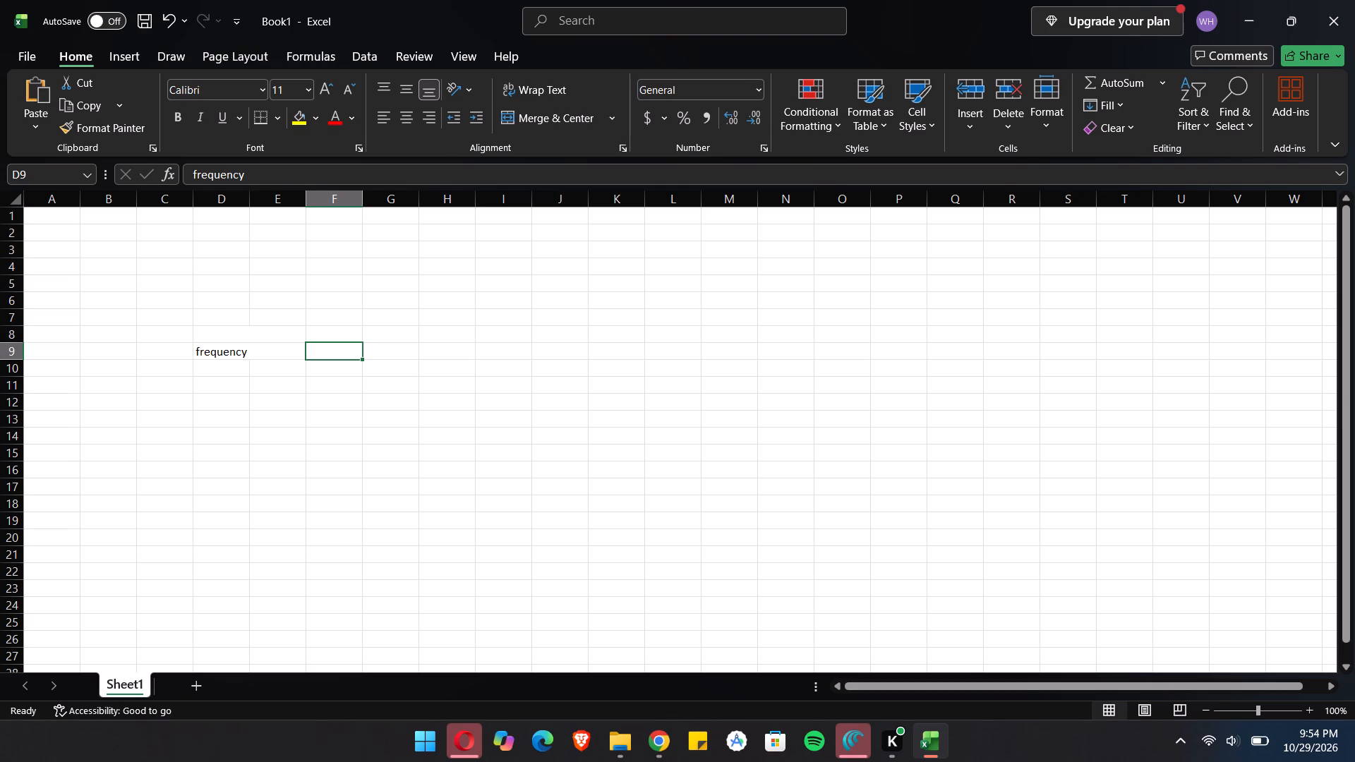
{"action": "type", "text": "av"}
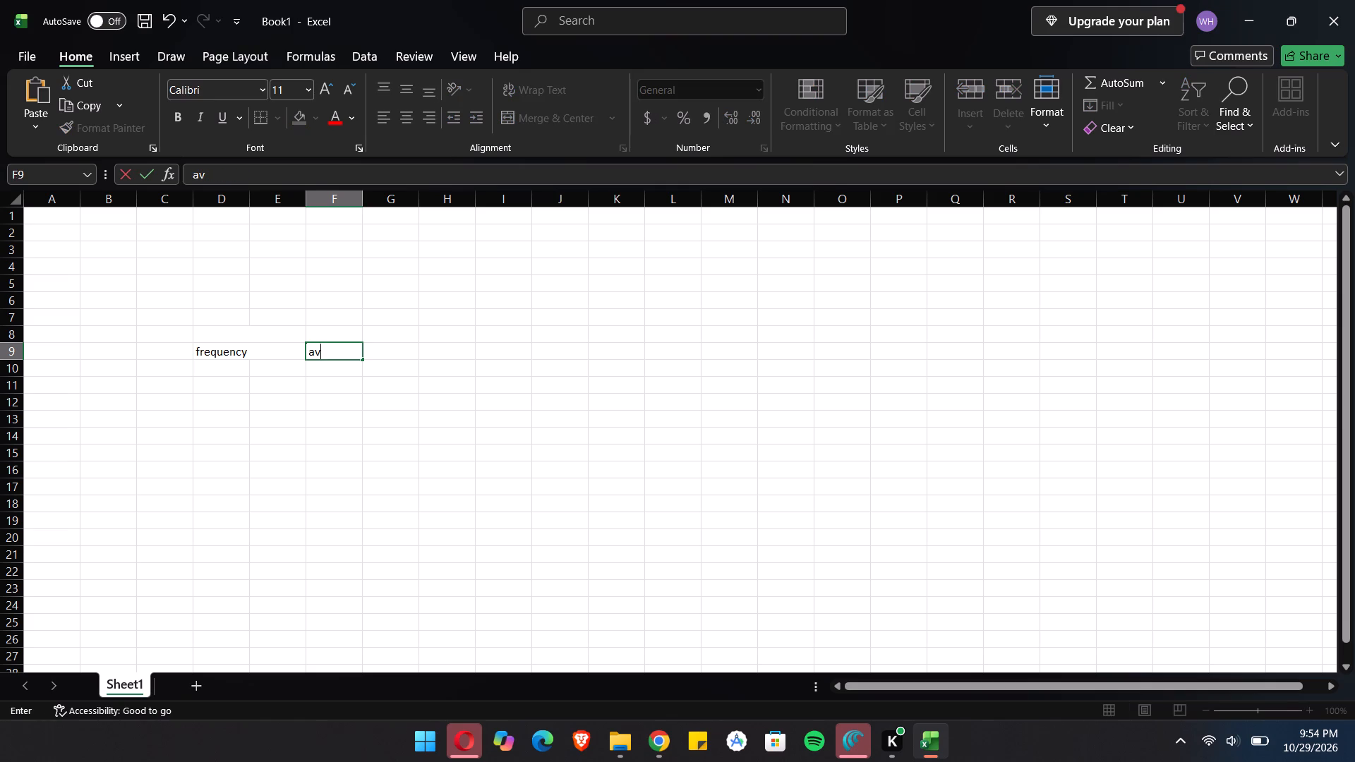
Enter the frequency values 100, 200, 500, 1000 and 2000 in cells D10 to D14.
{"action": "left_click", "coordinate": [234, 374]}
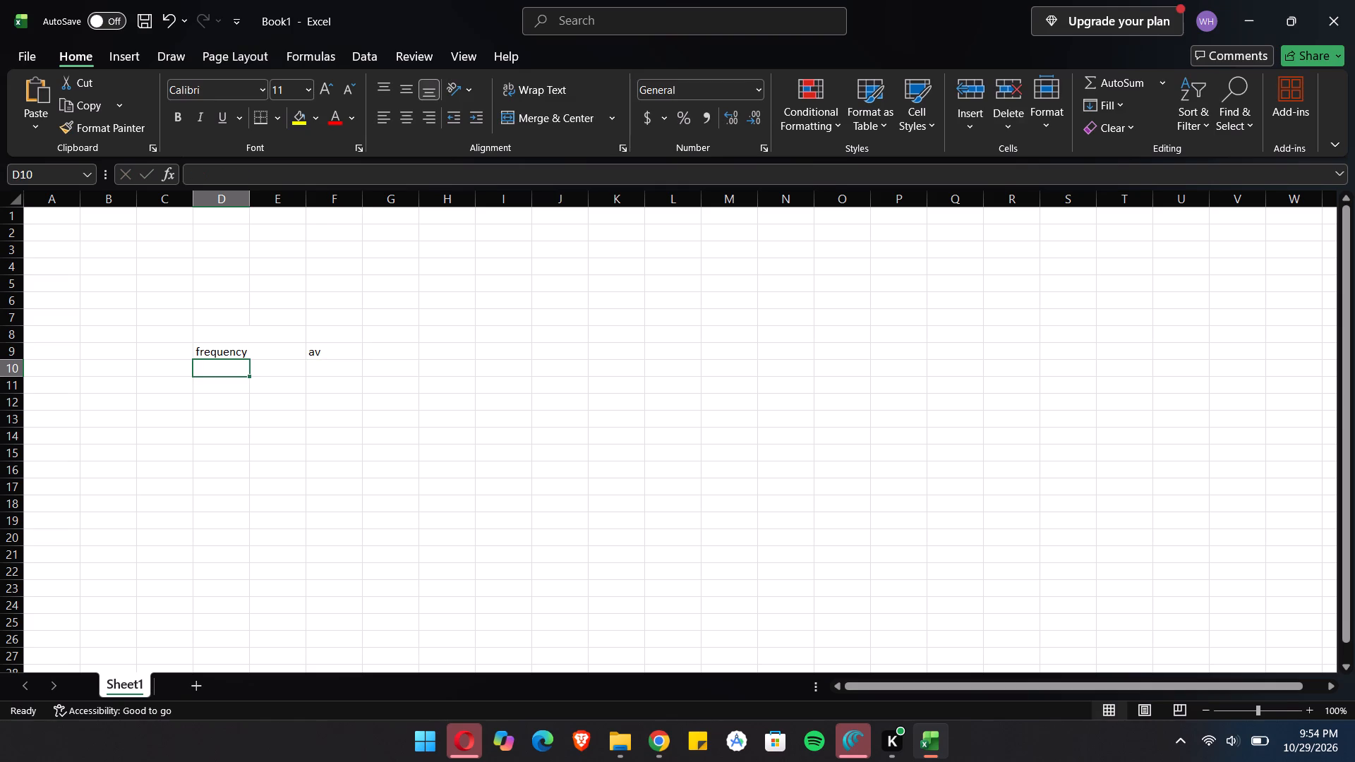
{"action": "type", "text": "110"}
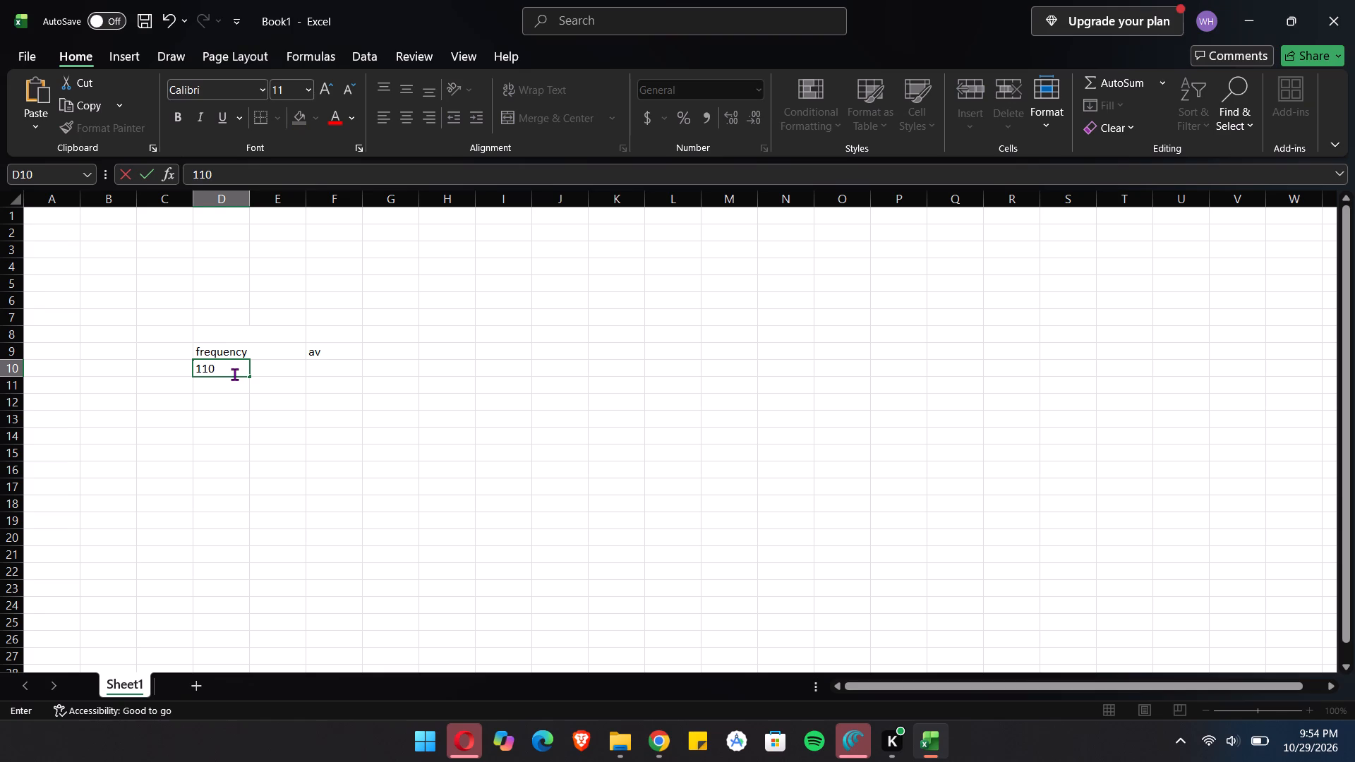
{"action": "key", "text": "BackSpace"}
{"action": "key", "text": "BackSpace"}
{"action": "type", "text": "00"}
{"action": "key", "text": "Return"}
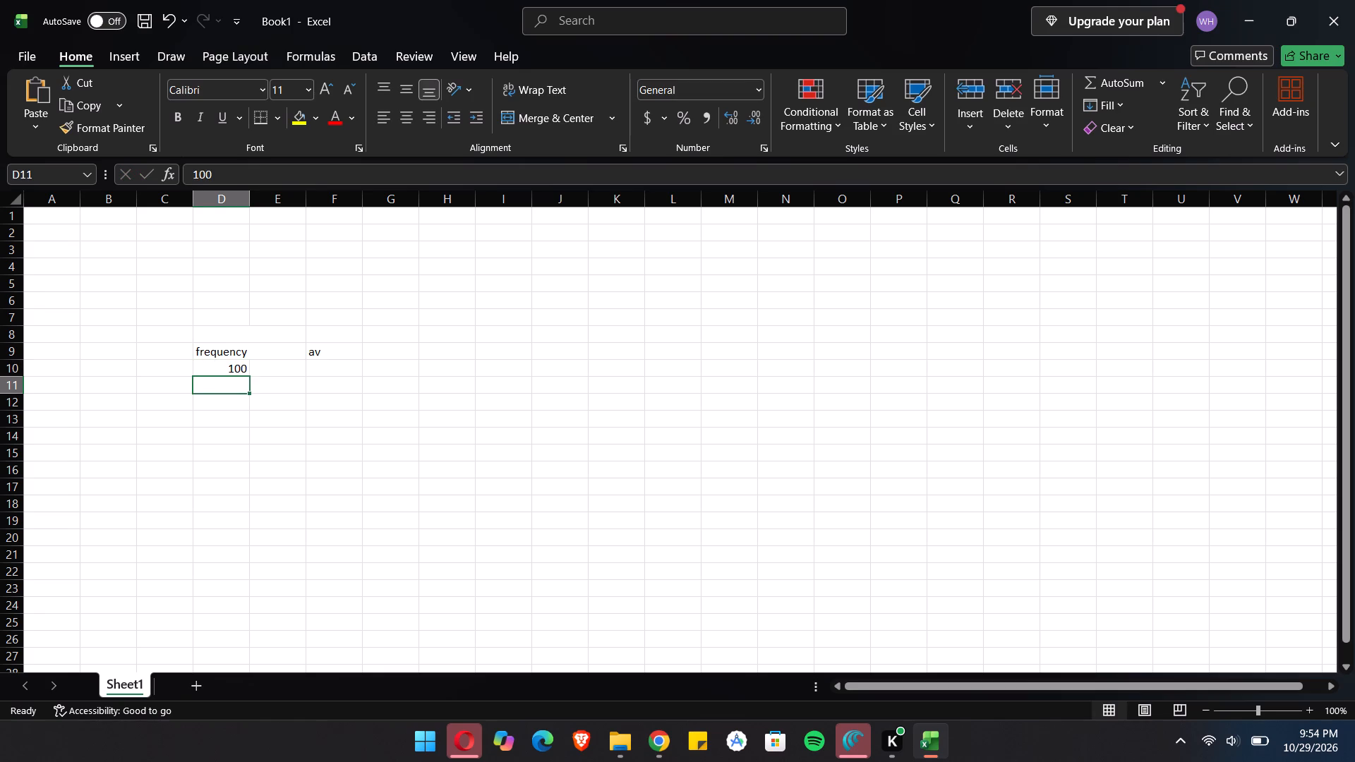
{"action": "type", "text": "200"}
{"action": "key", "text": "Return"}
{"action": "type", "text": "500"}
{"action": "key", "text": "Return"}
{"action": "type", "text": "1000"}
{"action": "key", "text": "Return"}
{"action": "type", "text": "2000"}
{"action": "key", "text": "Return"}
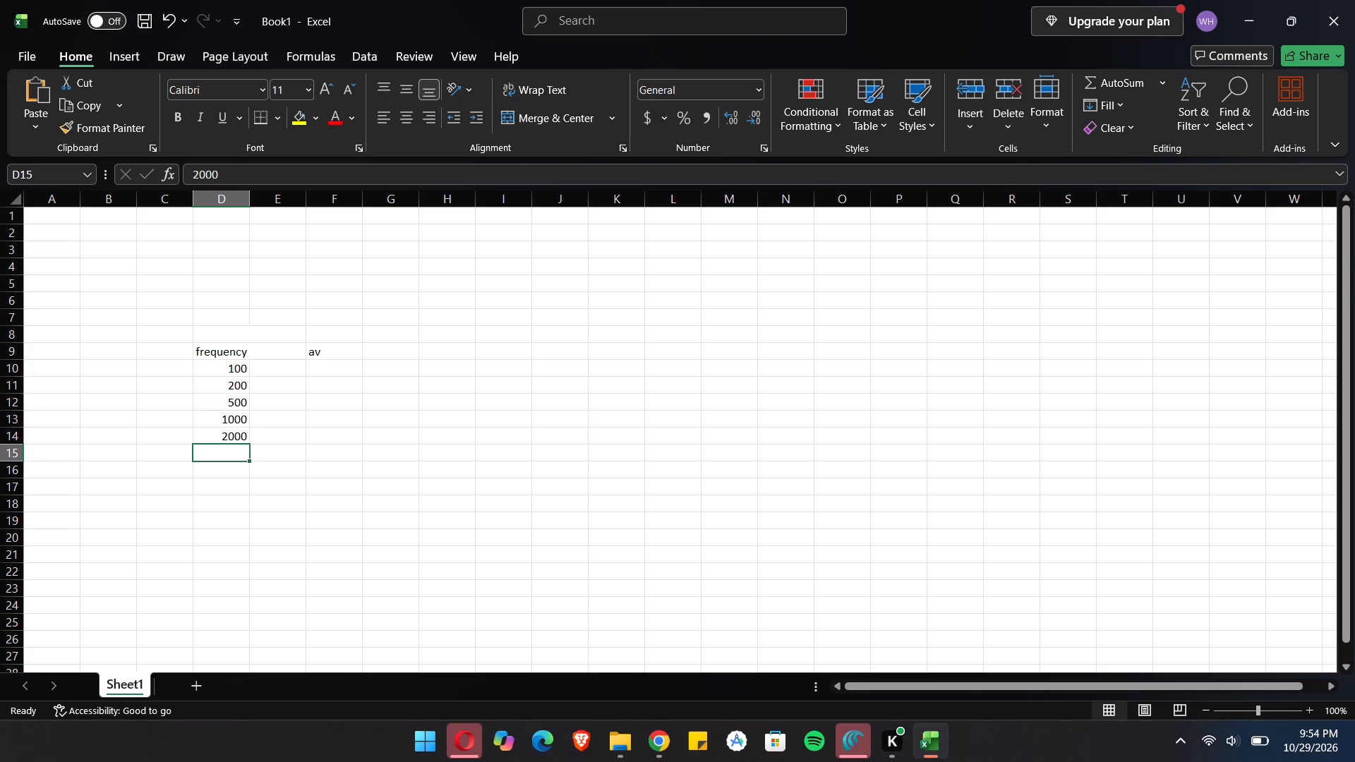
Continue the frequency column in cells D15 to D20 with 3000, 10000, 20000, 100000, 200000 and 1000000.
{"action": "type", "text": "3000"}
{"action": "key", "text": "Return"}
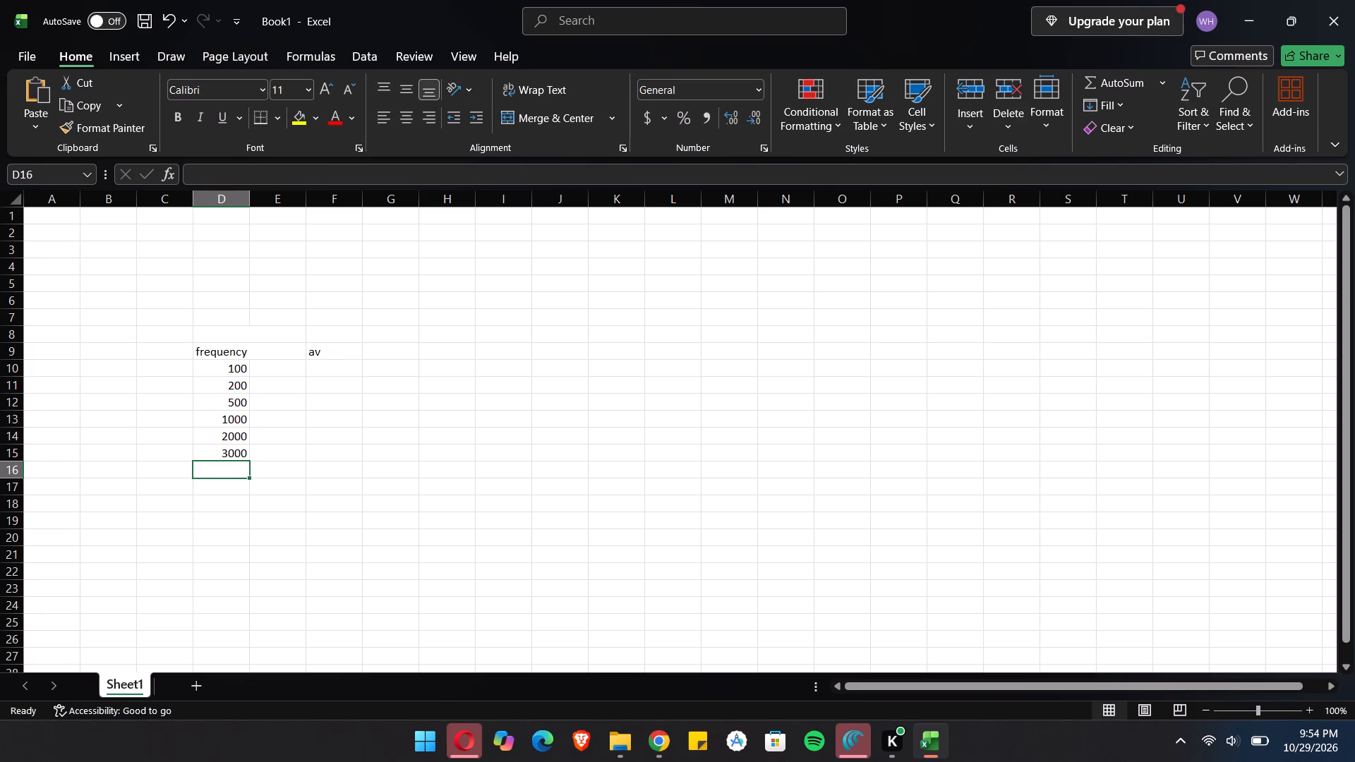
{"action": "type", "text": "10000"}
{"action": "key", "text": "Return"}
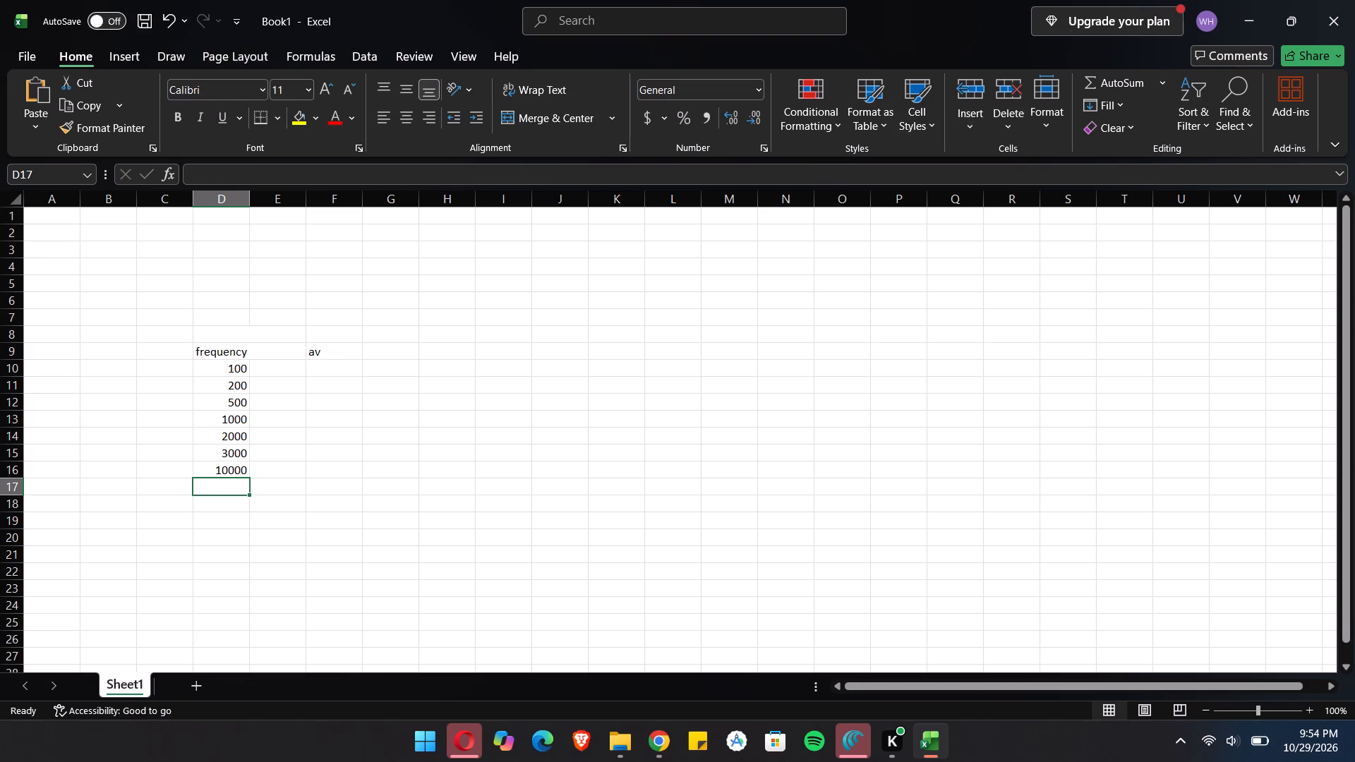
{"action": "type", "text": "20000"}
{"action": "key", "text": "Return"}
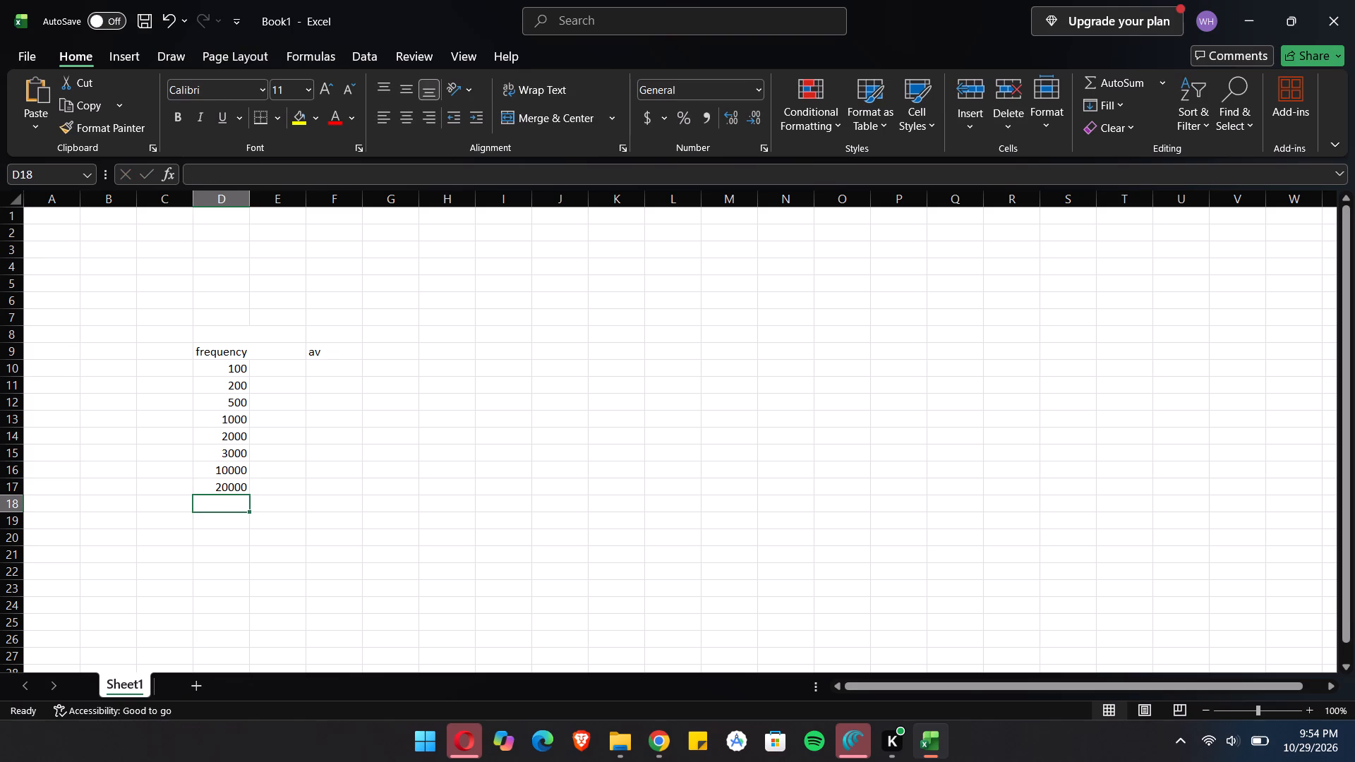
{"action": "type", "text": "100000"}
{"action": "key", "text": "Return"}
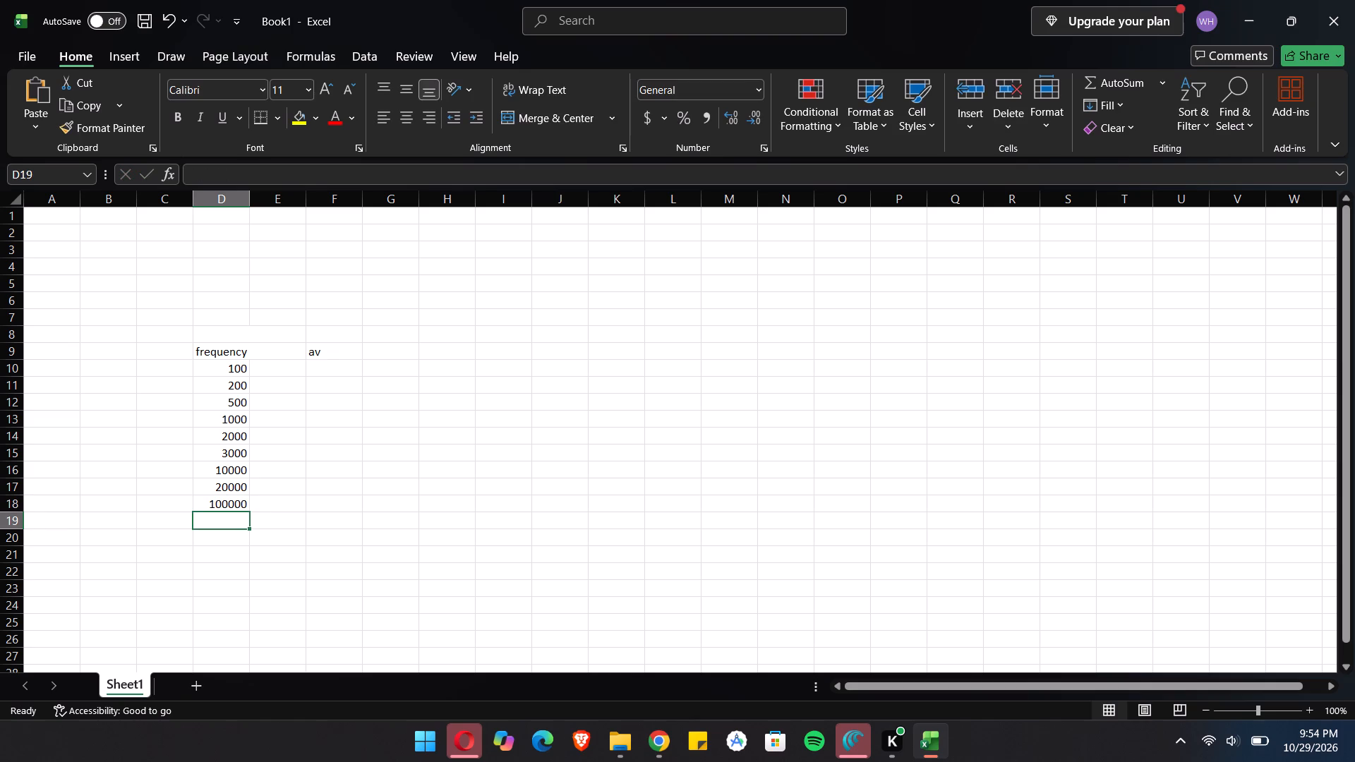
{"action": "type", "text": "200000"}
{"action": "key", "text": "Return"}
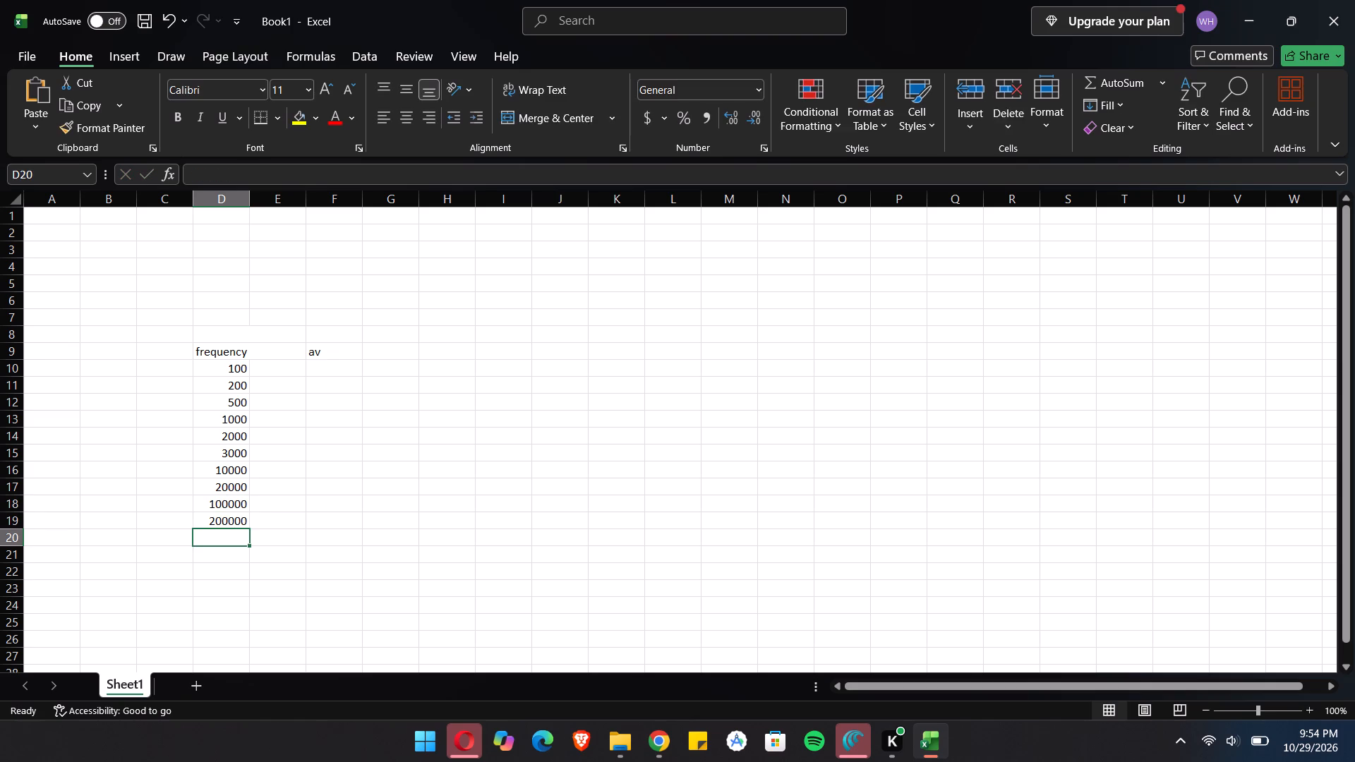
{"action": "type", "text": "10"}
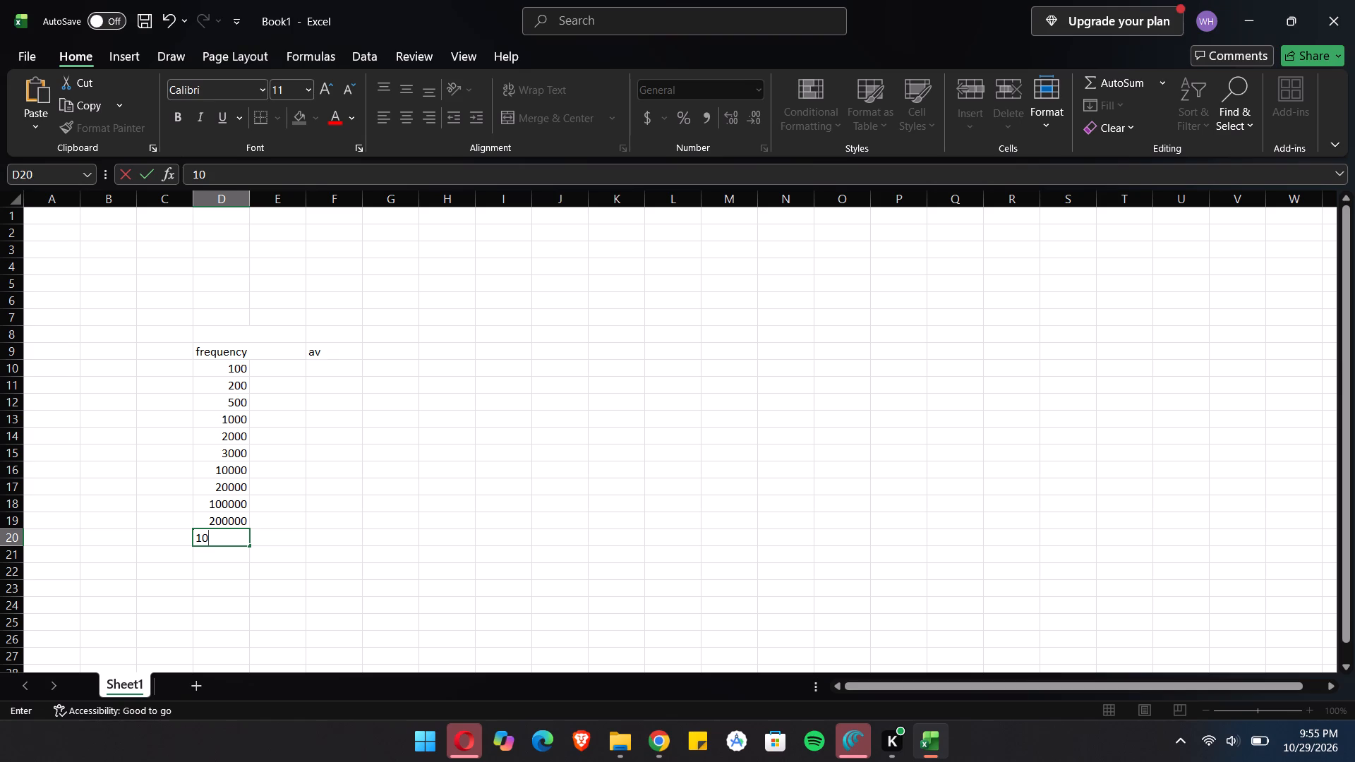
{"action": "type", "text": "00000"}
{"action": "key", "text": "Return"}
{"action": "scroll", "coordinate": [234, 374], "scroll_direction": "up", "scroll_amount": 1}
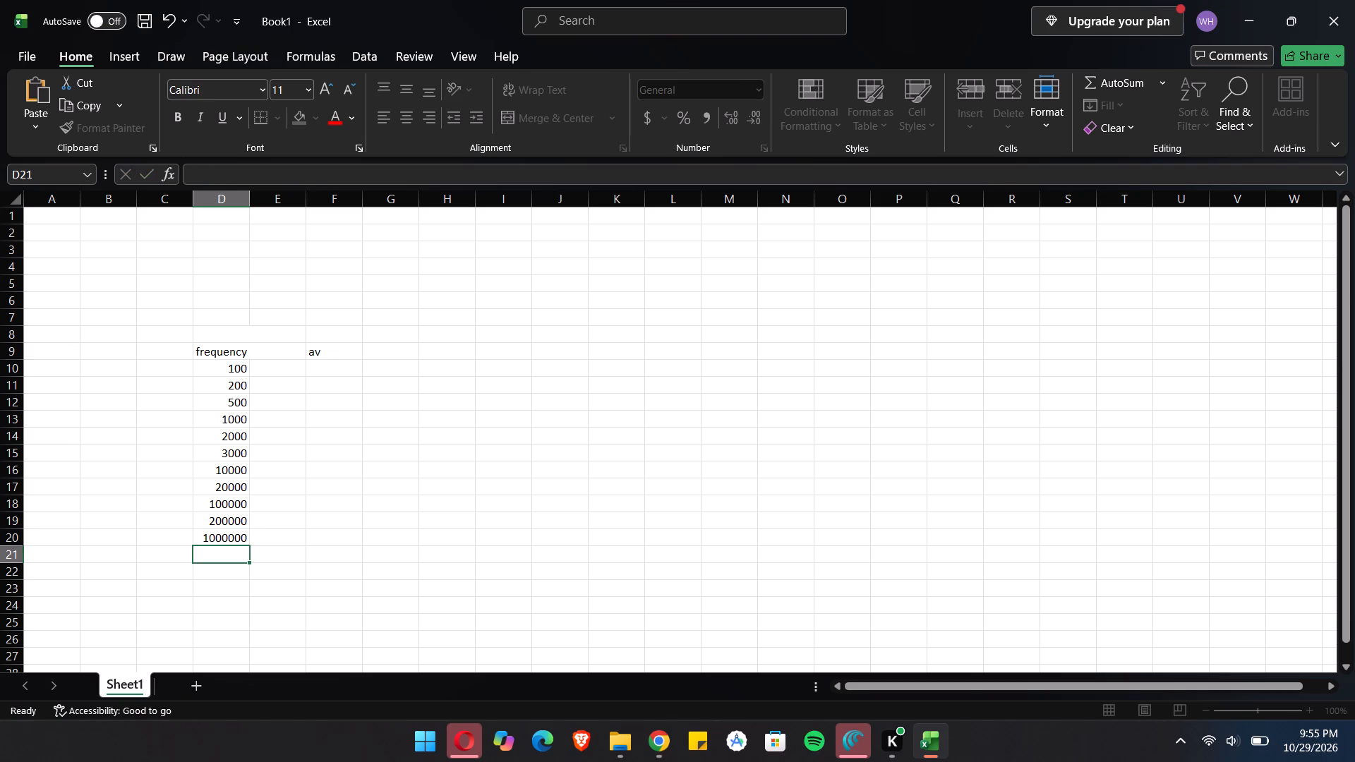
Open the saved log workbook from File Explorer, examine its chart and its frequency and gain table, and return to Book1.
{"action": "left_click", "coordinate": [292, 370]}
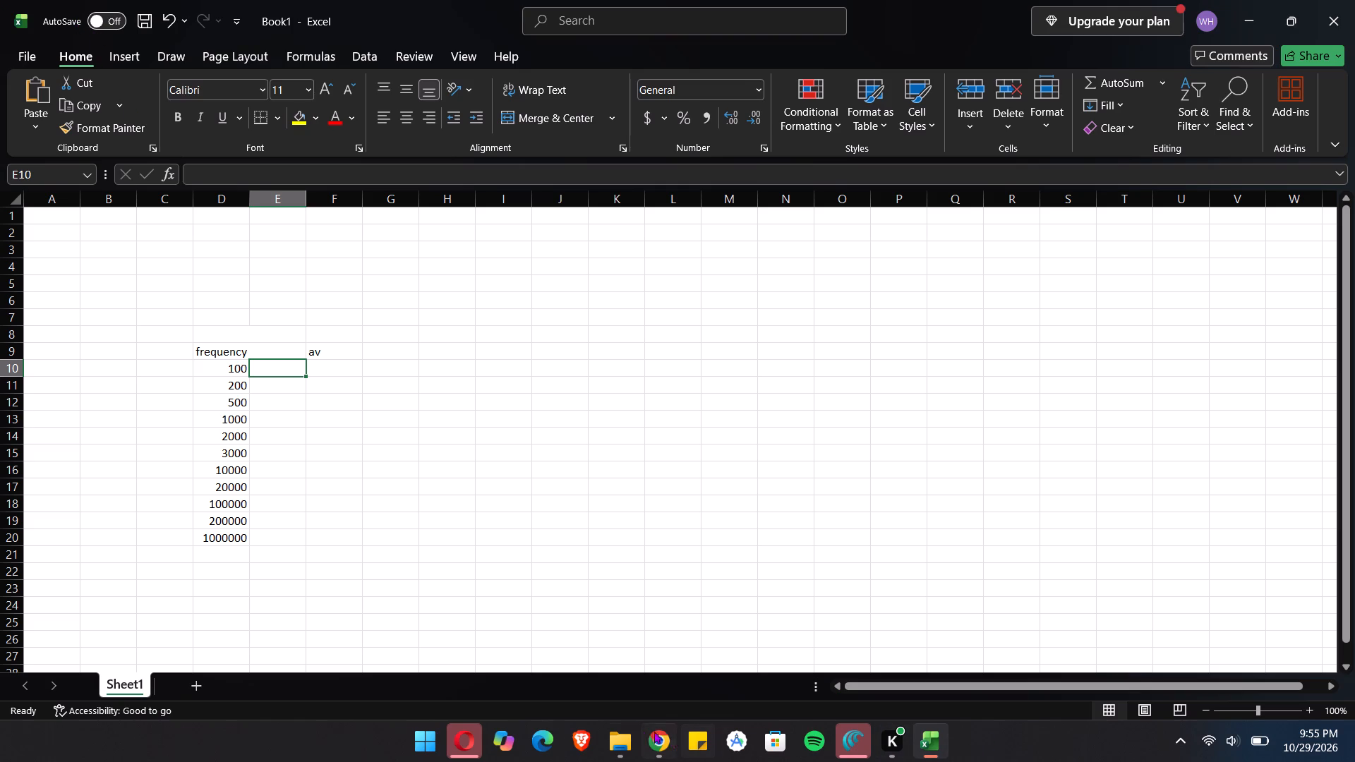
{"action": "left_click", "coordinate": [621, 736]}
{"action": "double_click", "coordinate": [246, 172]}
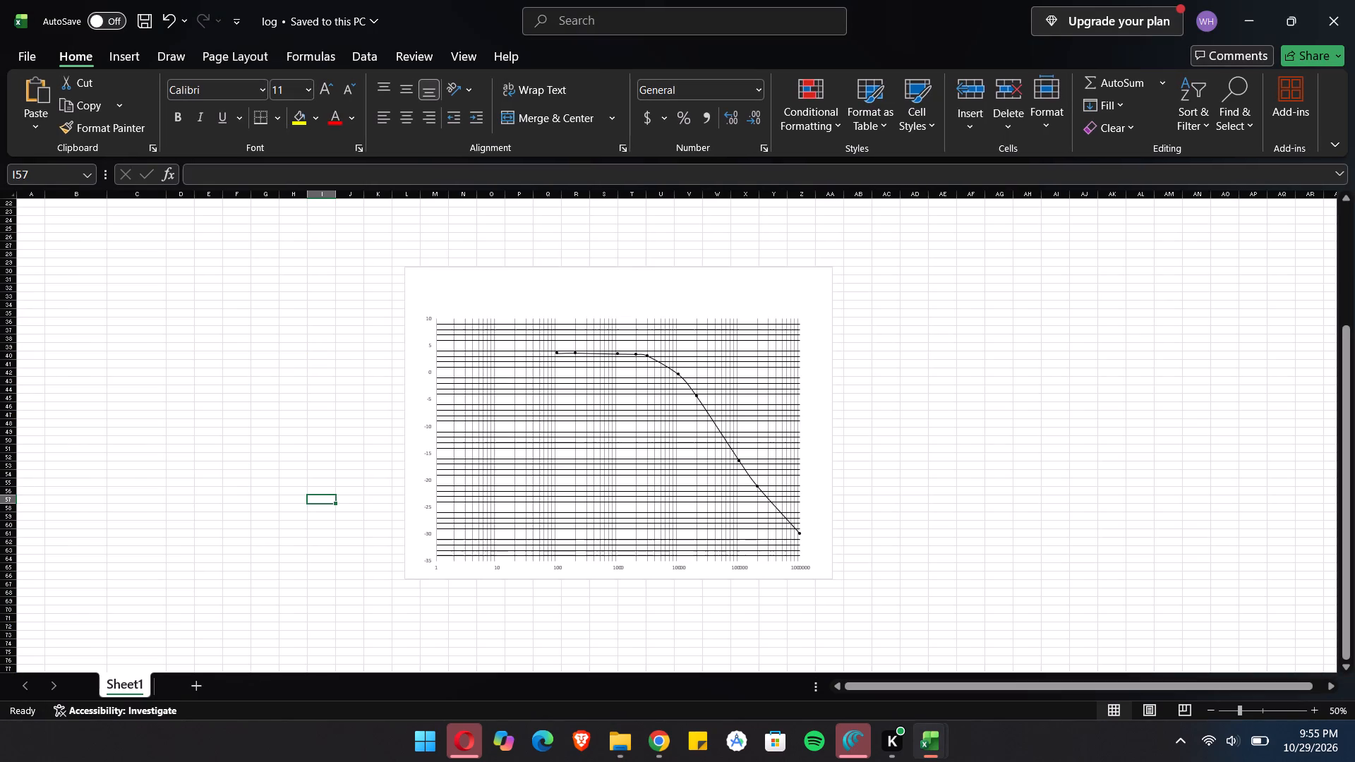
{"action": "scroll", "coordinate": [349, 431], "scroll_direction": "up", "scroll_amount": 9}
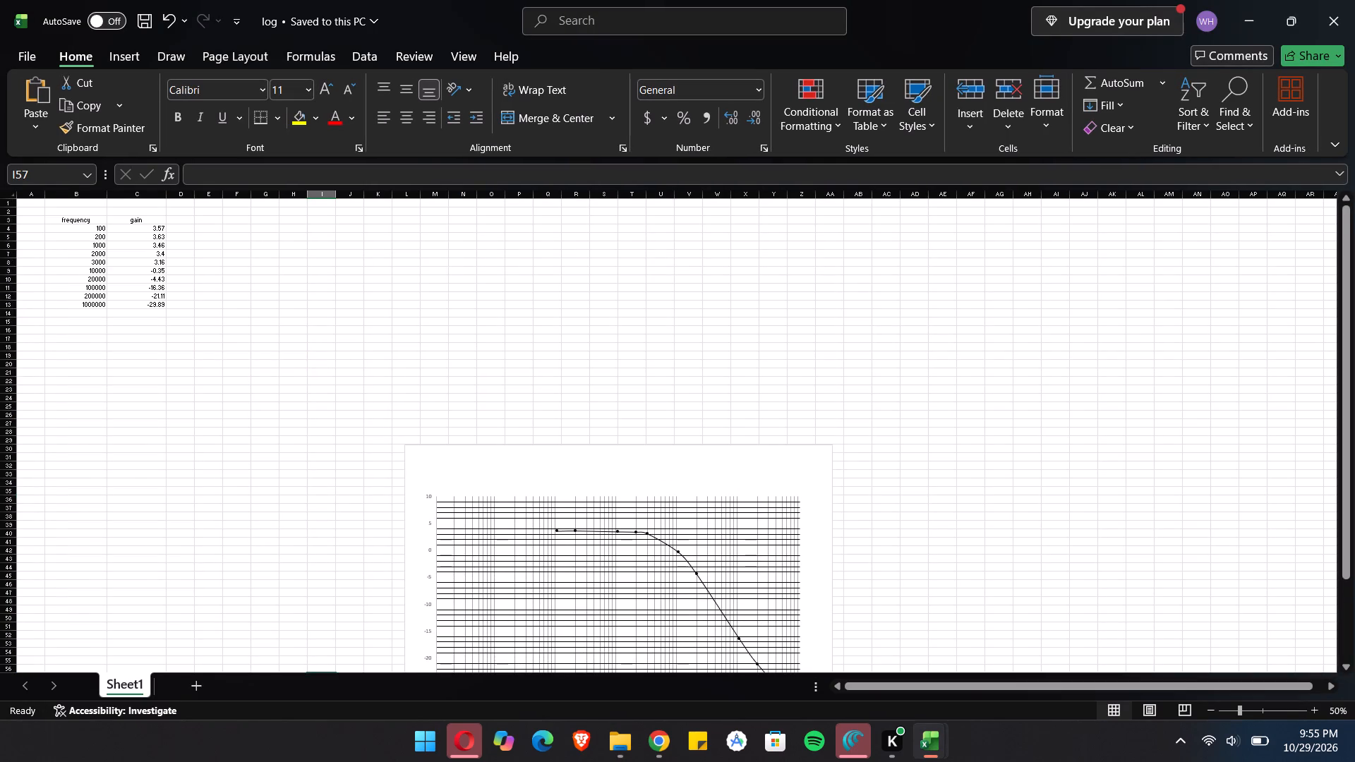
{"action": "scroll", "coordinate": [135, 260], "scroll_direction": "up", "scroll_amount": 1}
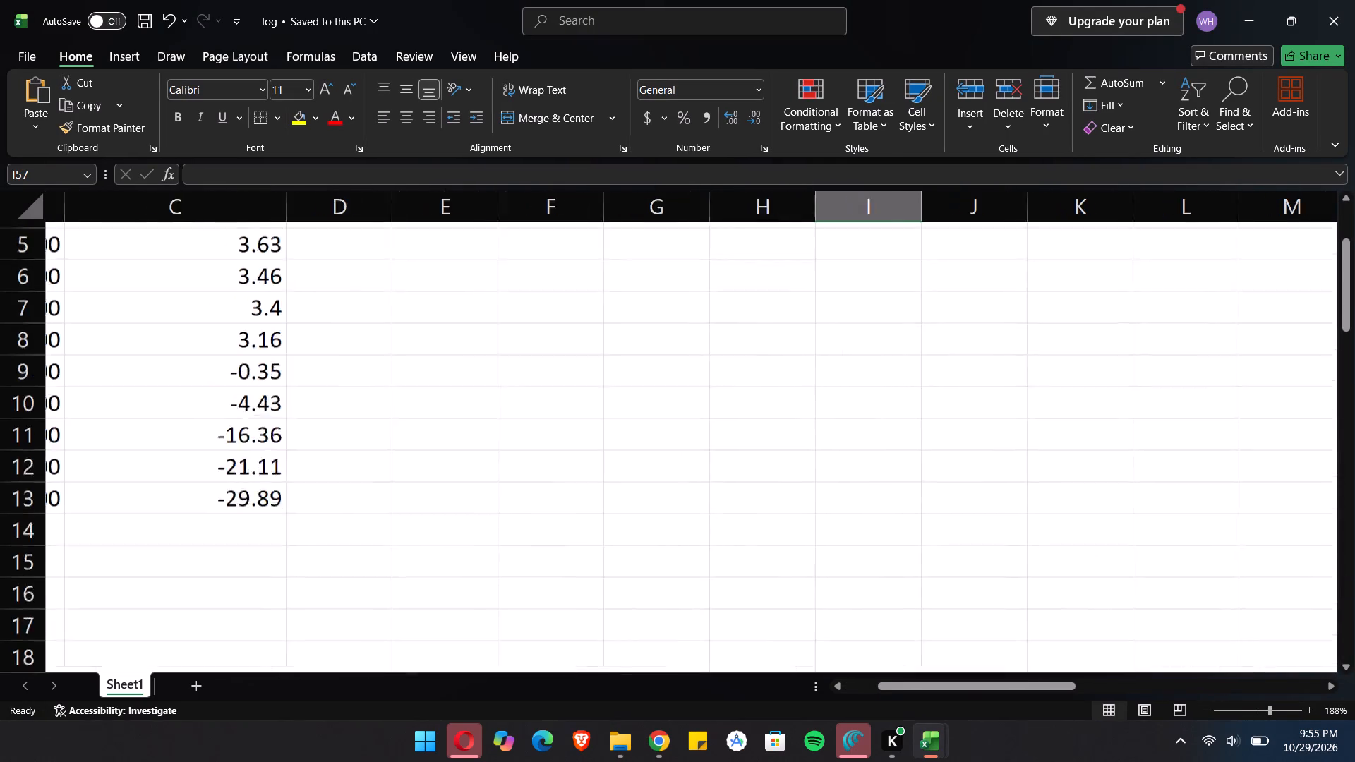
{"action": "scroll", "coordinate": [149, 275], "scroll_direction": "up", "scroll_amount": 1}
{"action": "scroll", "coordinate": [165, 368], "scroll_direction": "right", "scroll_amount": 1}
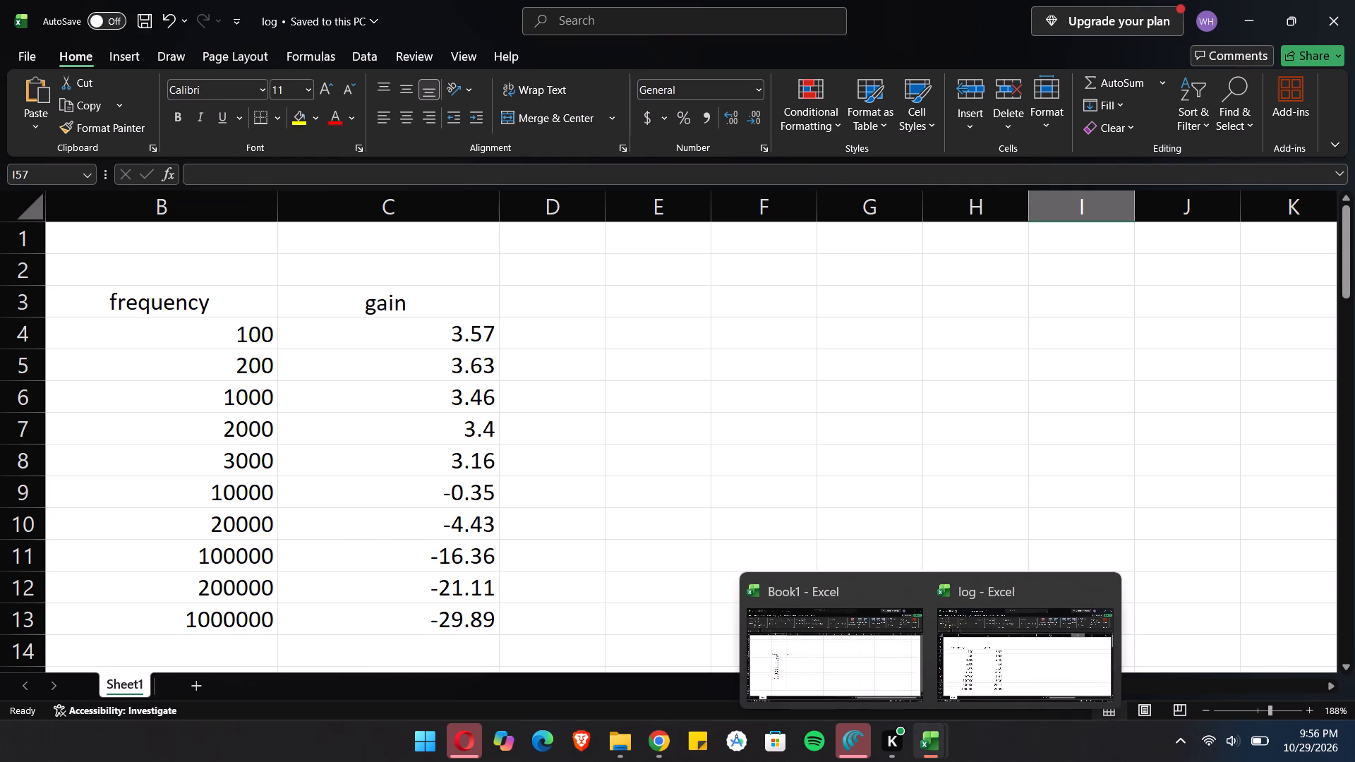
{"action": "left_click", "coordinate": [867, 644]}
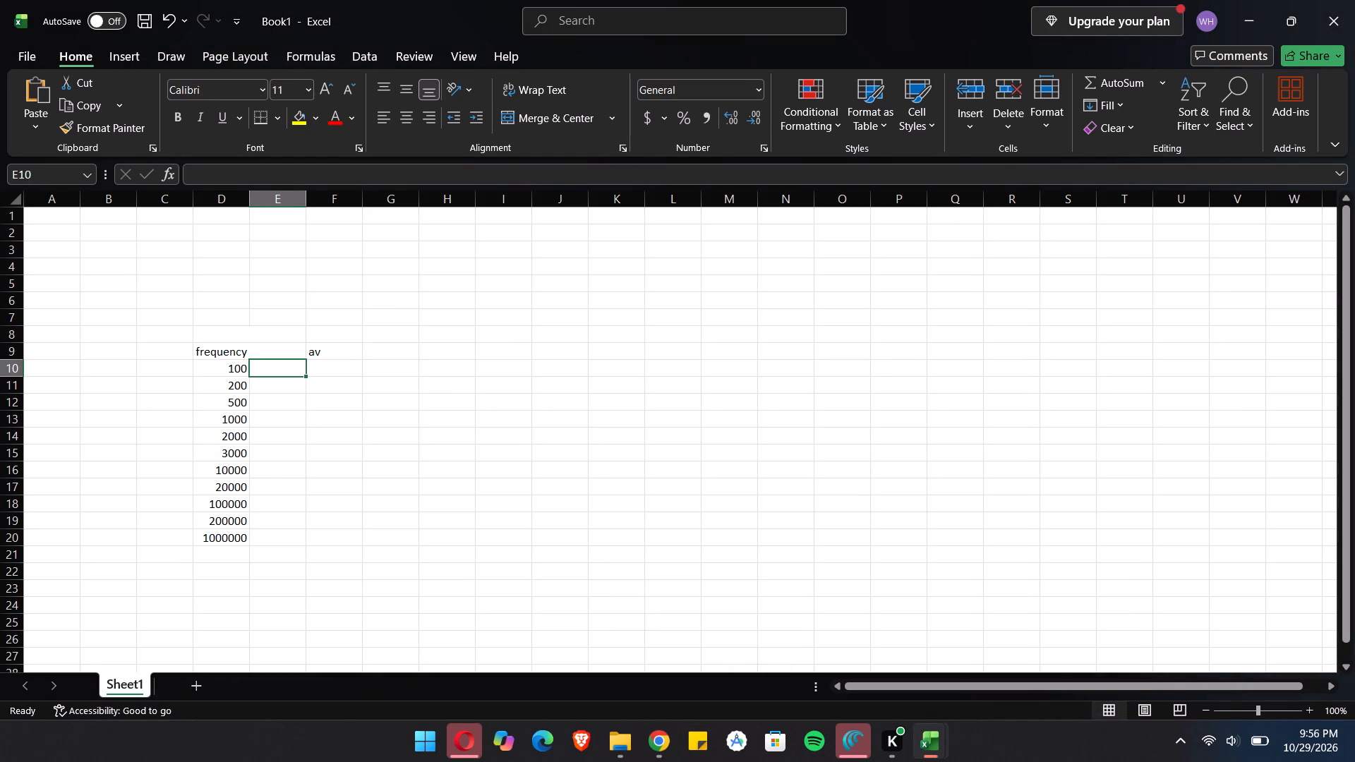
Enter the av value -37.08 for frequency 100 in cell F10.
{"action": "left_click", "coordinate": [330, 378]}
{"action": "left_click", "coordinate": [332, 373]}
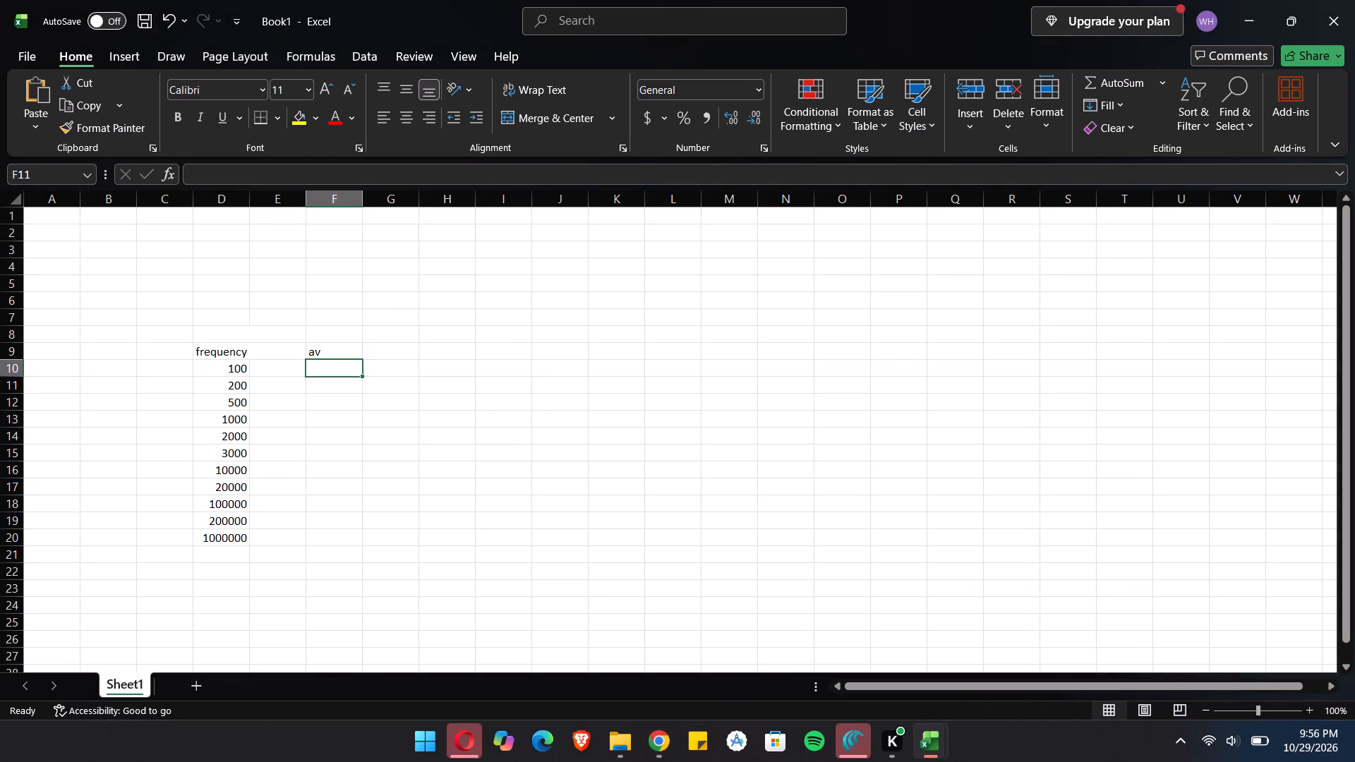
{"action": "left_click", "coordinate": [284, 371]}
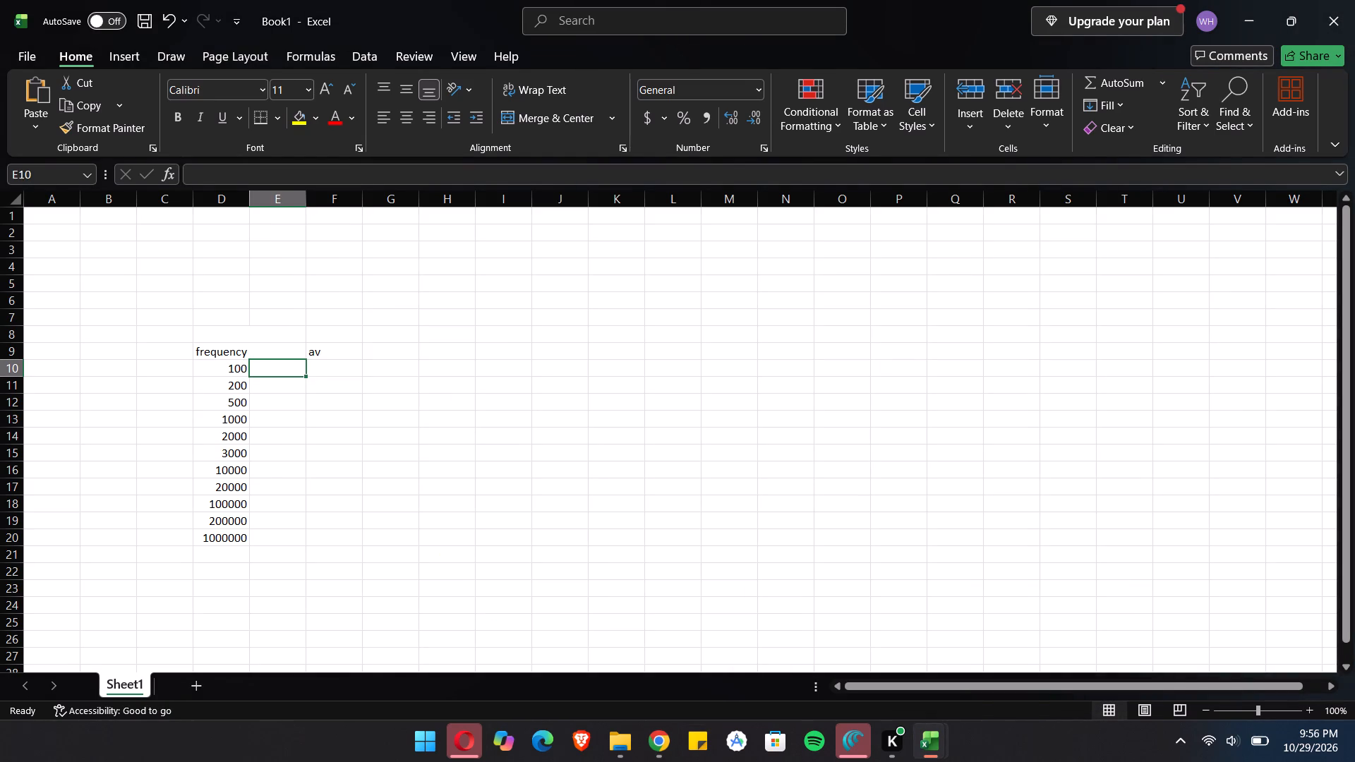
{"action": "left_click", "coordinate": [332, 373]}
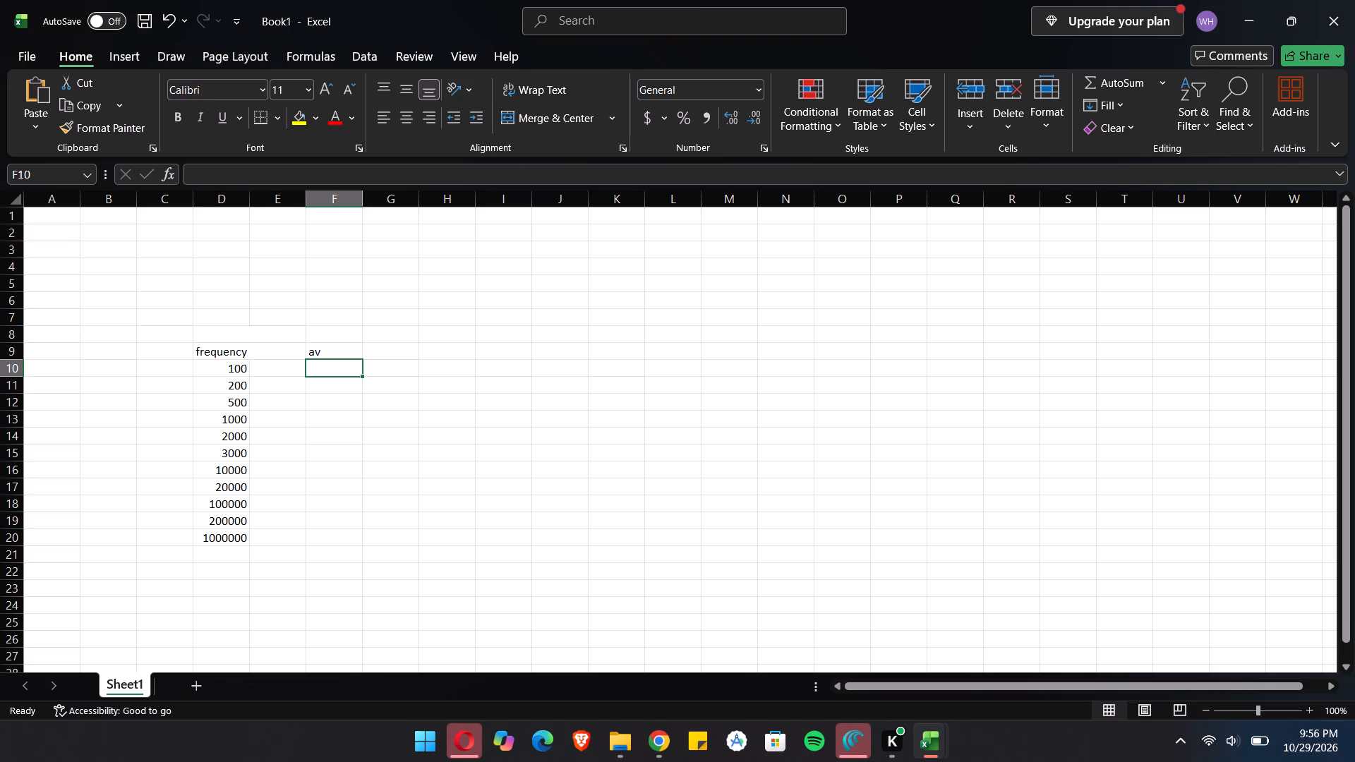
{"action": "left_click", "coordinate": [289, 370]}
{"action": "left_click", "coordinate": [318, 370]}
{"action": "key", "text": "minus"}
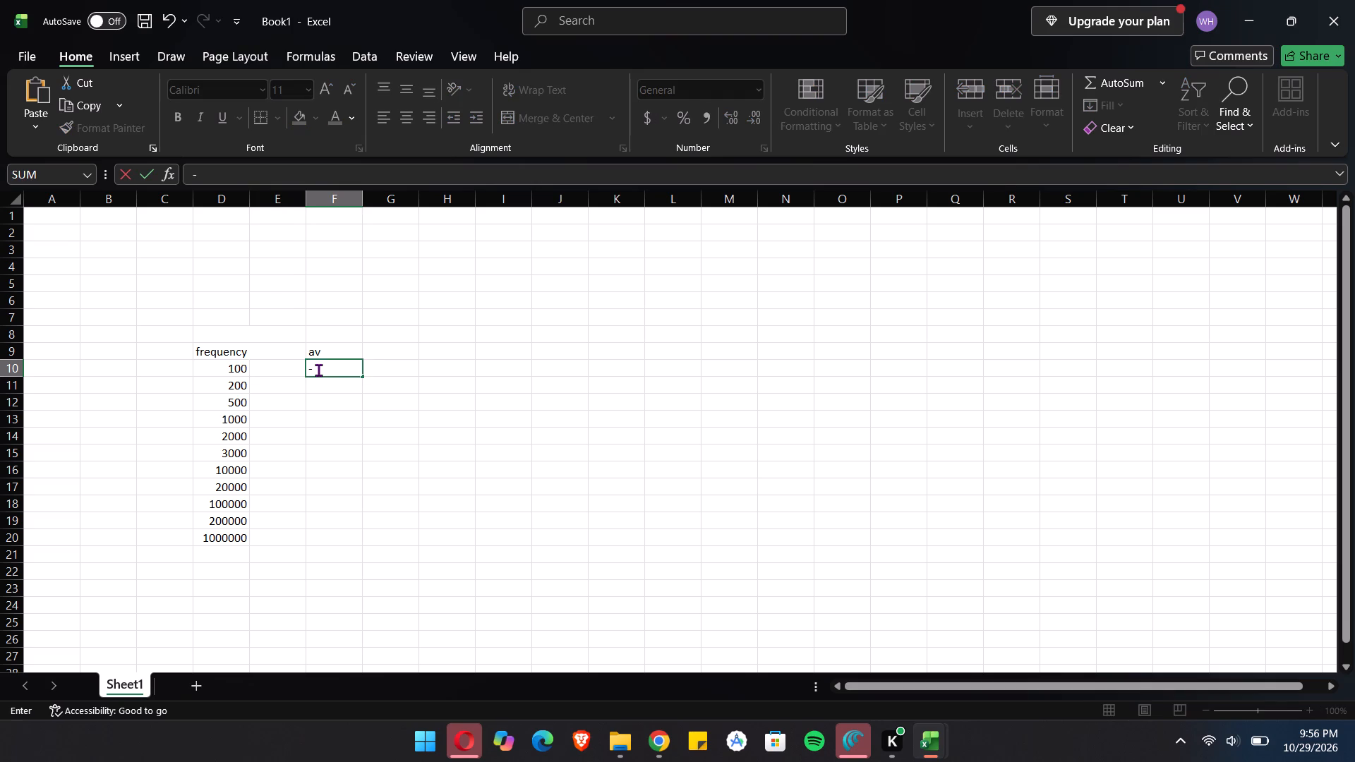
{"action": "type", "text": "37"}
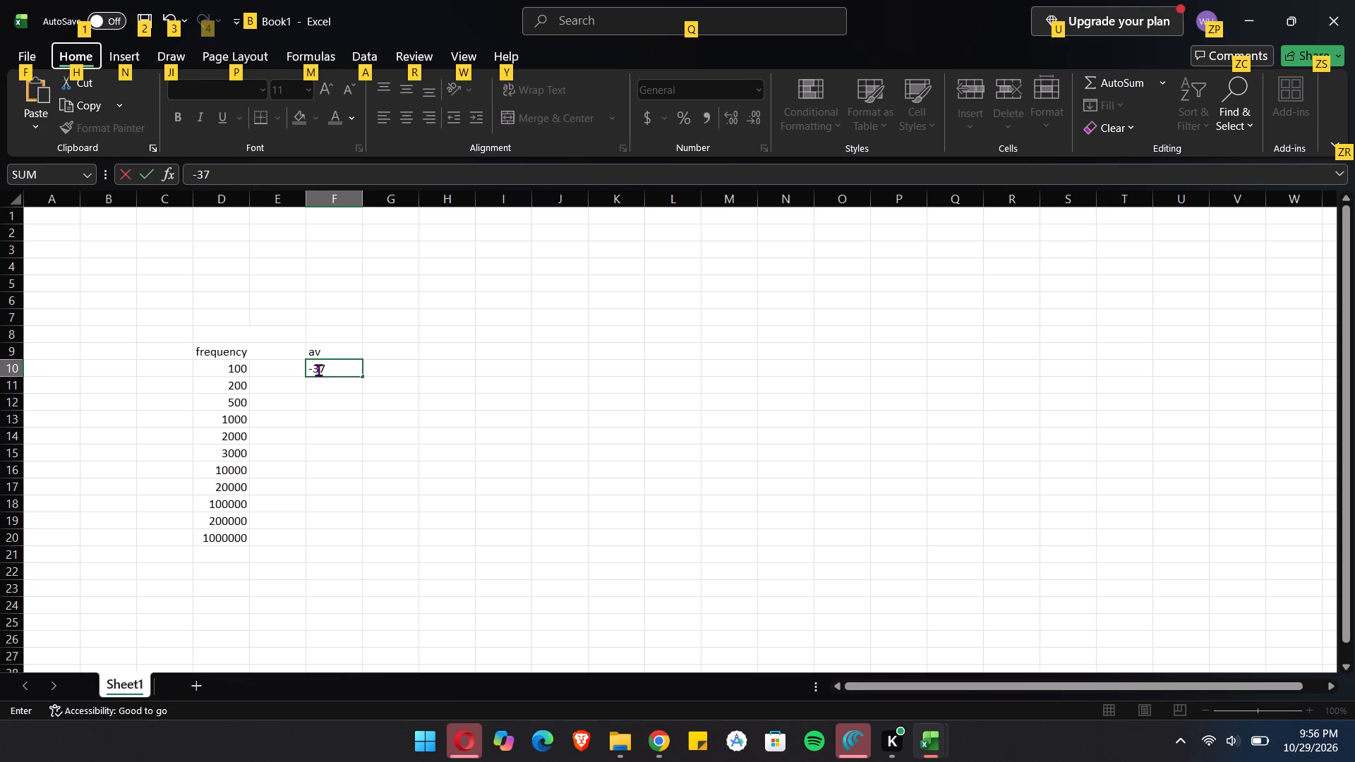
{"action": "key", "text": "0"}
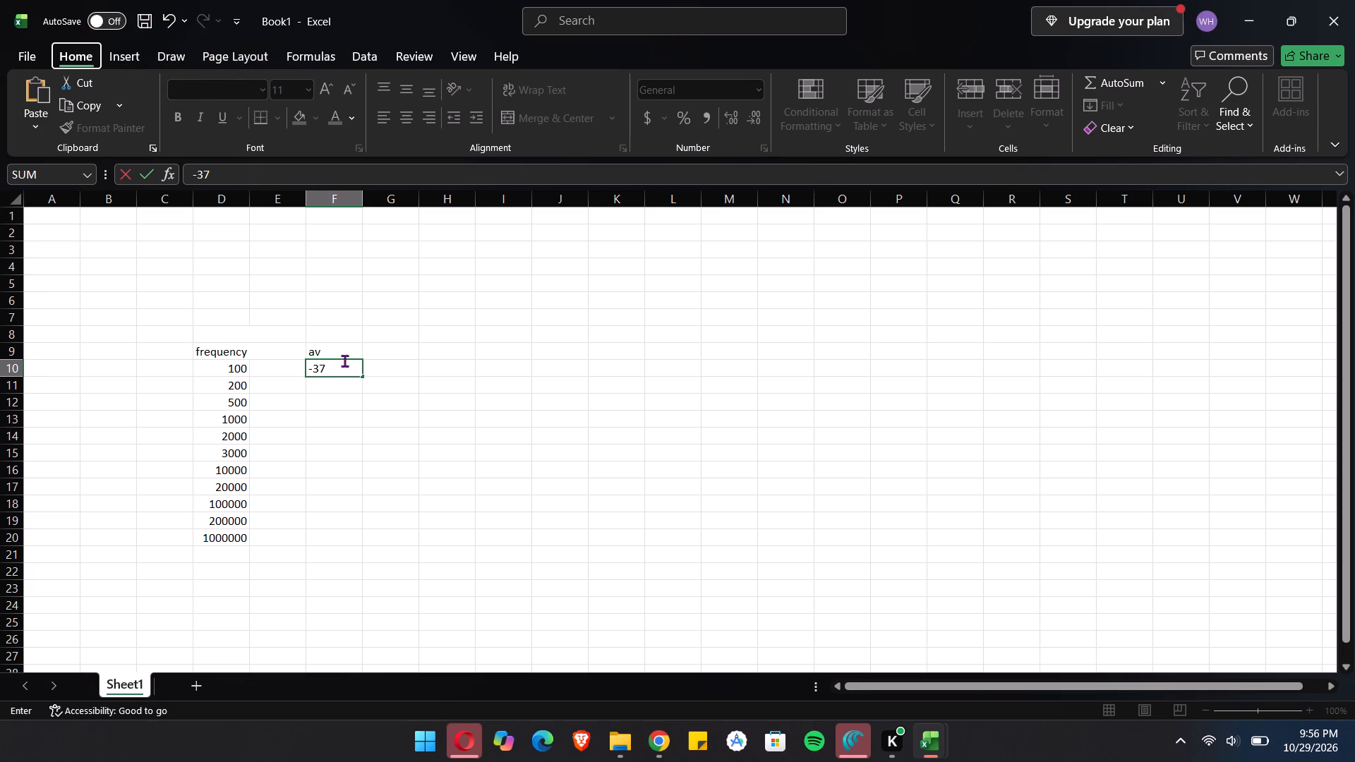
{"action": "key", "text": "period"}
{"action": "left_click", "coordinate": [340, 364]}
{"action": "type", "text": ".08"}
{"action": "key", "text": "Return"}
Enter the av values -32.40 in cell F11 and -22.62 in cell F12.
{"action": "key", "text": "0"}
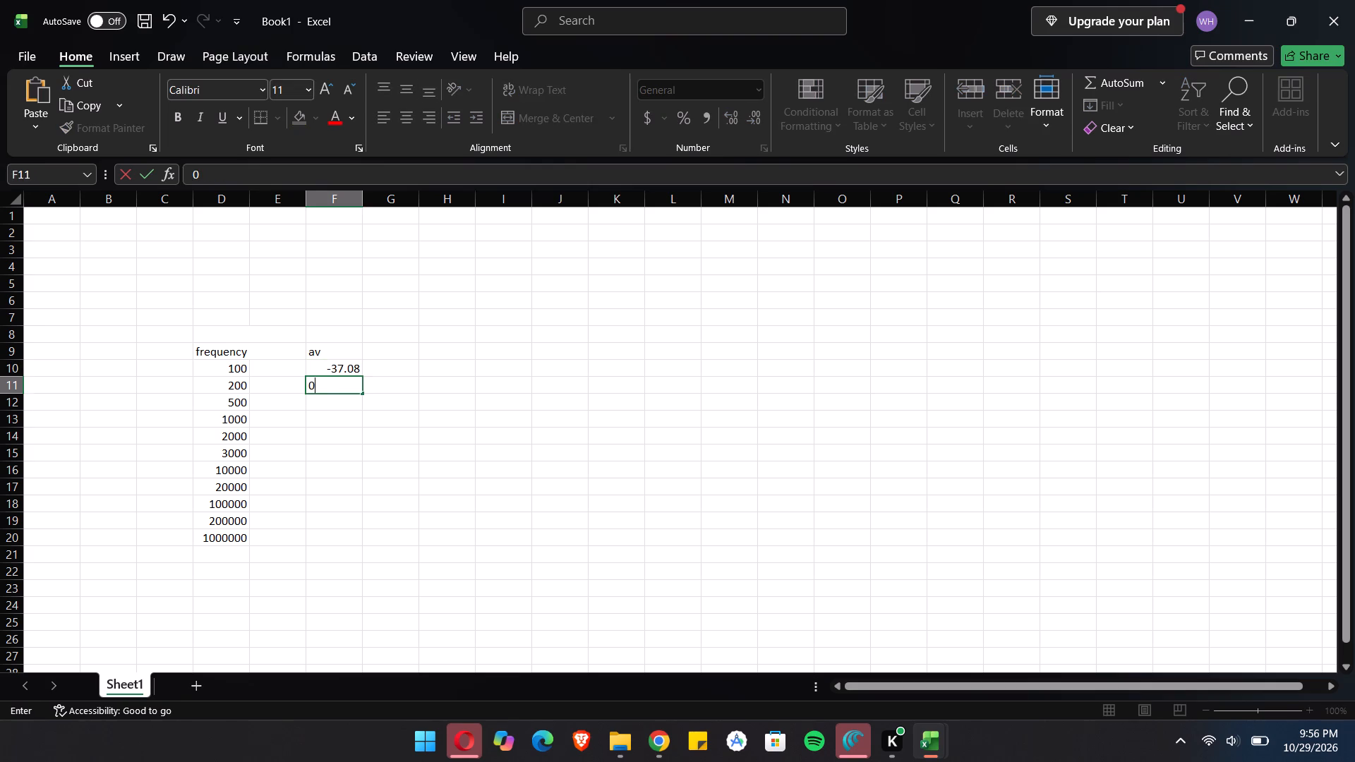
{"action": "key", "text": "BackSpace"}
{"action": "key", "text": "minus"}
{"action": "type", "text": "32."}
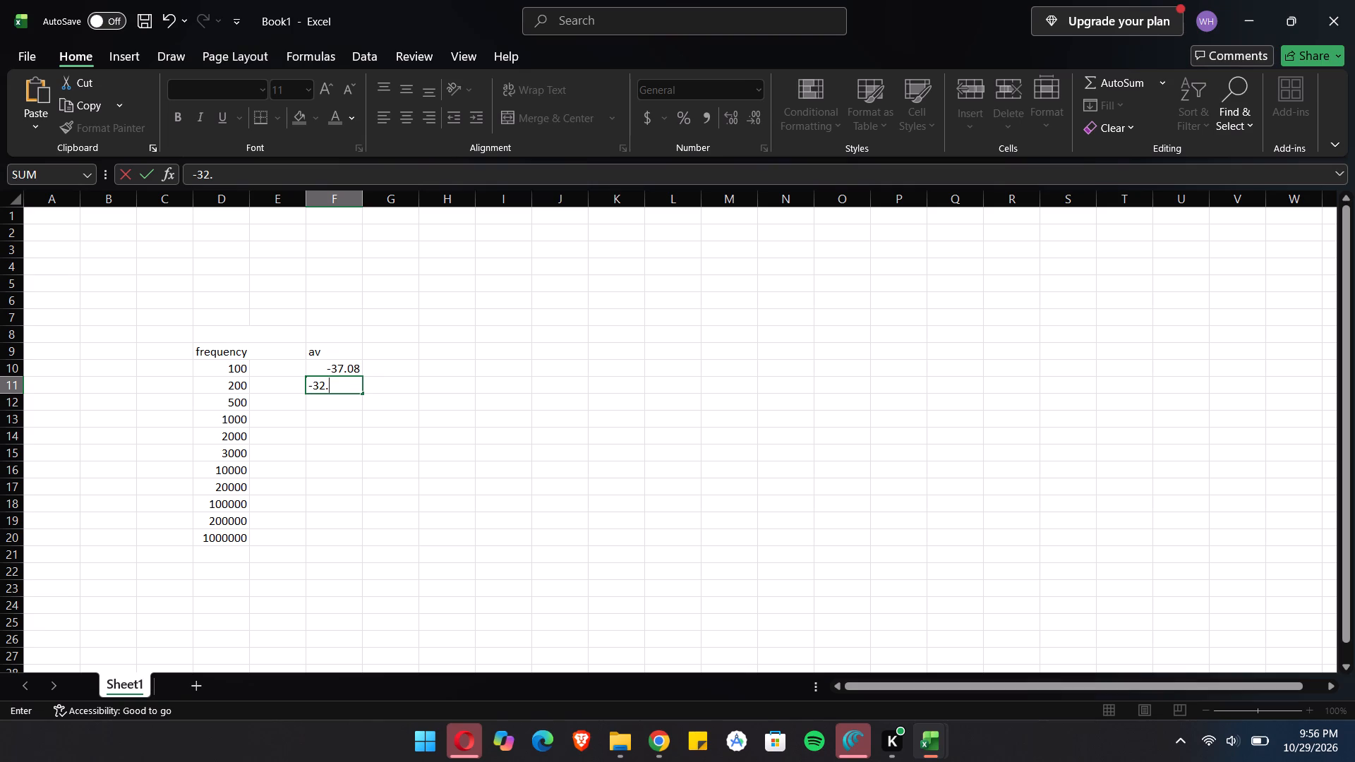
{"action": "type", "text": "40"}
{"action": "key", "text": "Return"}
{"action": "key", "text": "minus"}
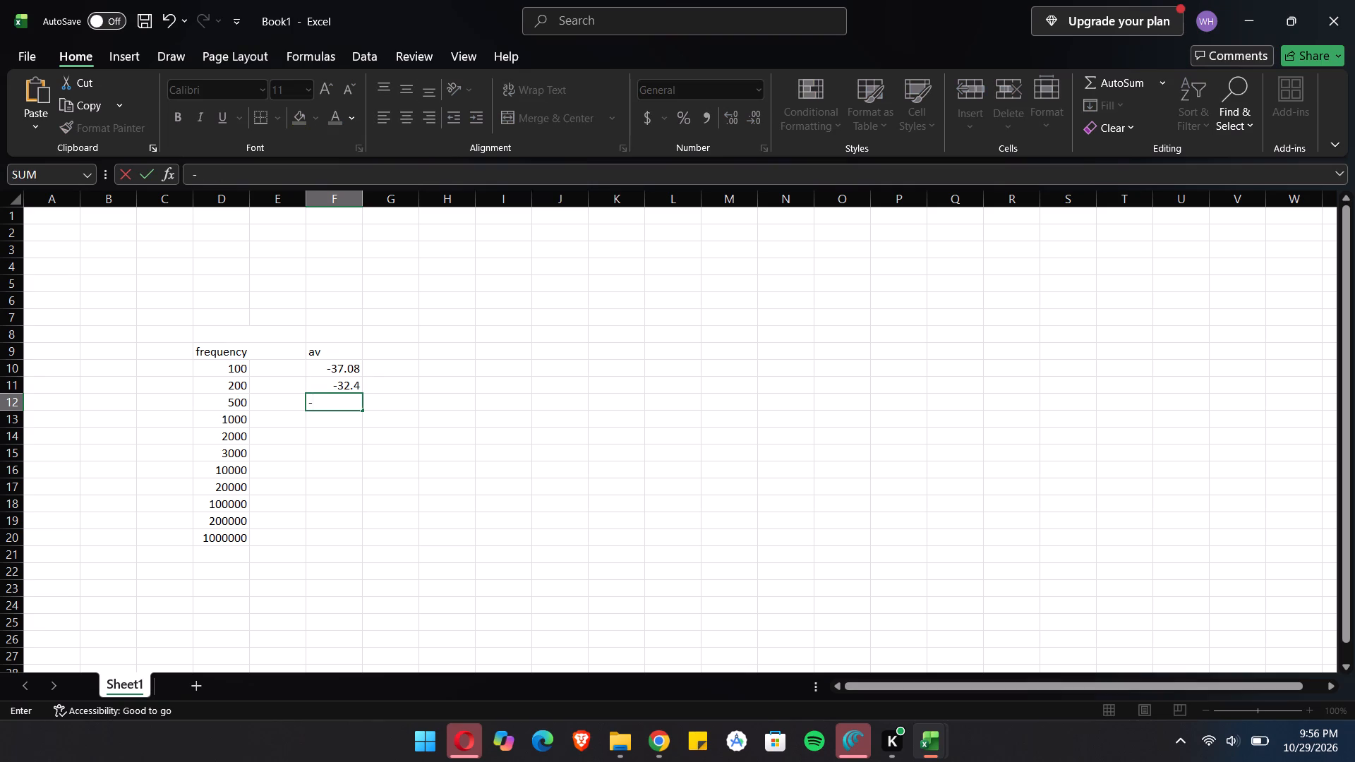
{"action": "type", "text": "22.62"}
{"action": "key", "text": "Return"}
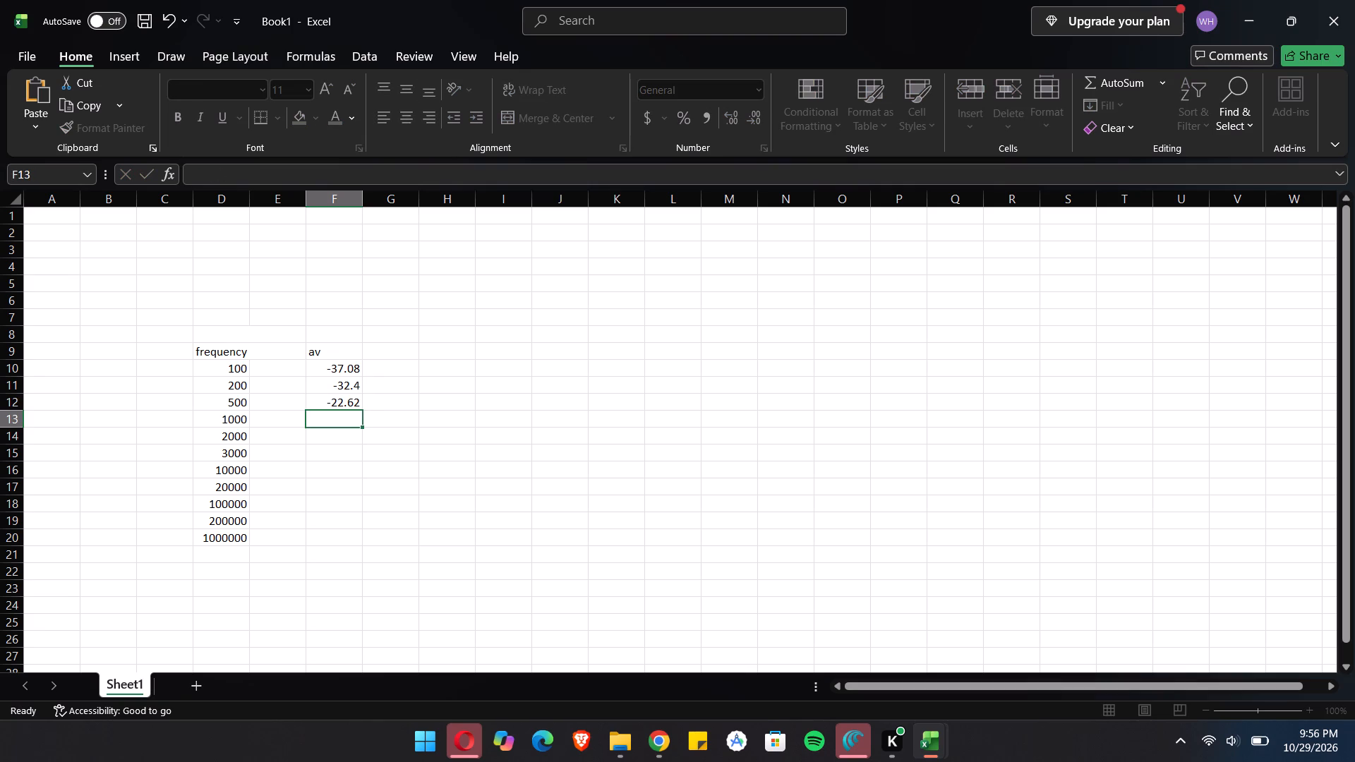
Enter the av value -17.59 for frequency 1000 in cell F13.
{"action": "key", "text": "0"}
{"action": "key", "text": "BackSpace"}
{"action": "key", "text": "minus"}
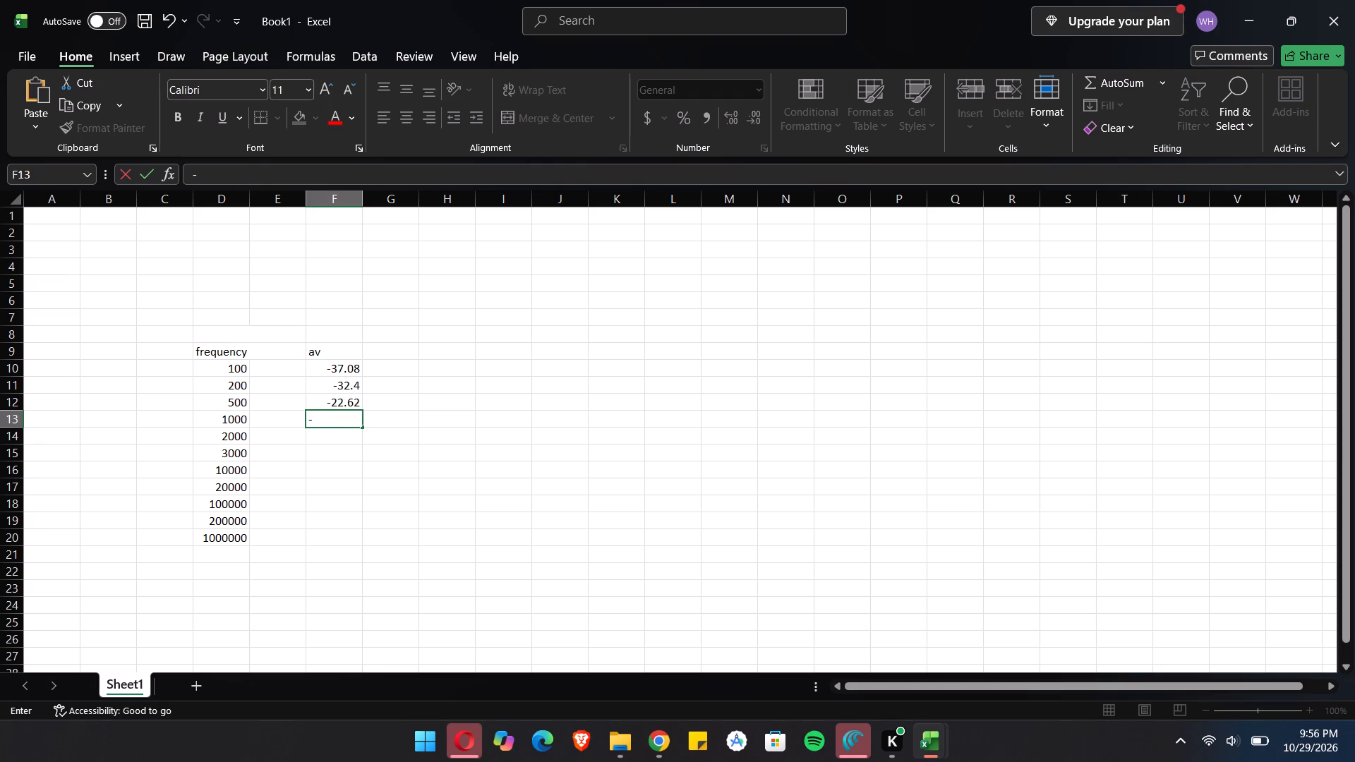
{"action": "type", "text": "17"}
{"action": "type", "text": "59"}
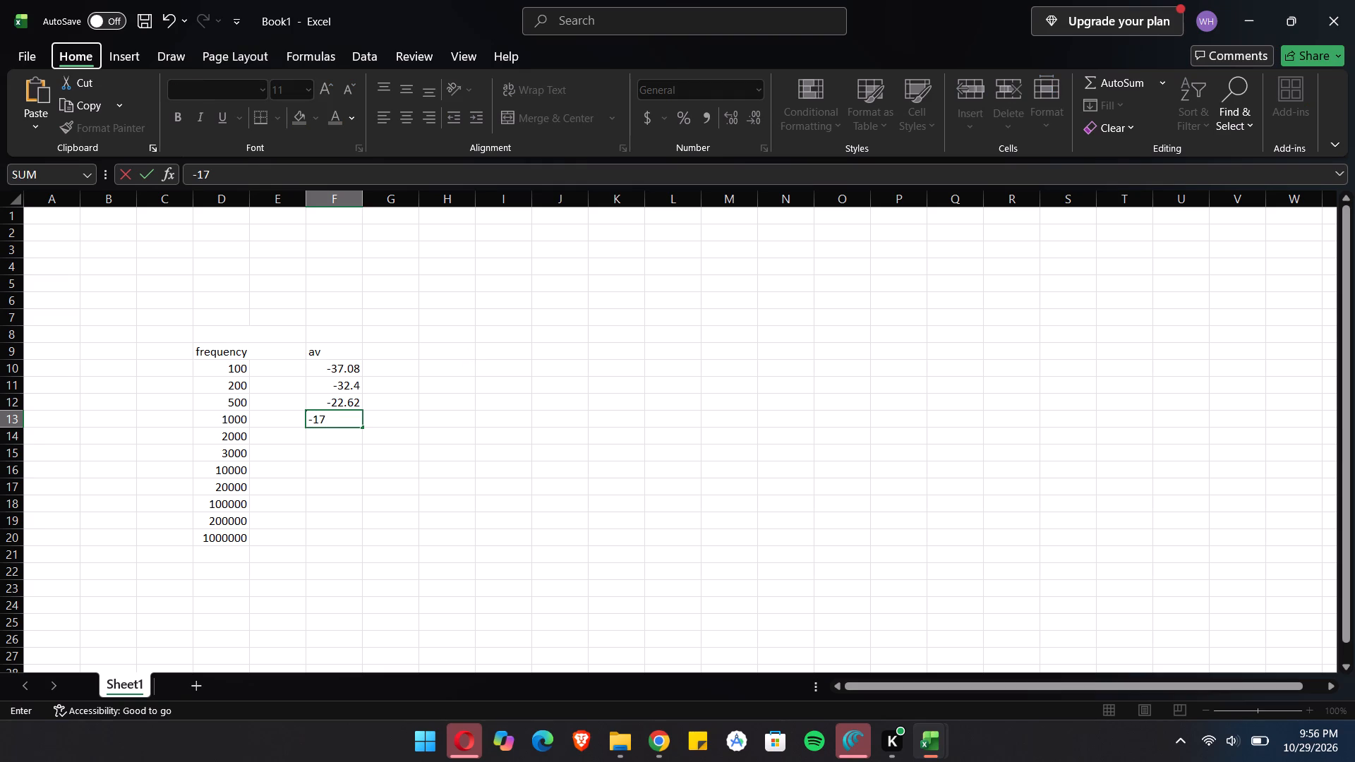
{"action": "left_click", "coordinate": [343, 423]}
{"action": "key", "text": "period"}
{"action": "type", "text": "59"}
{"action": "key", "text": "Return"}
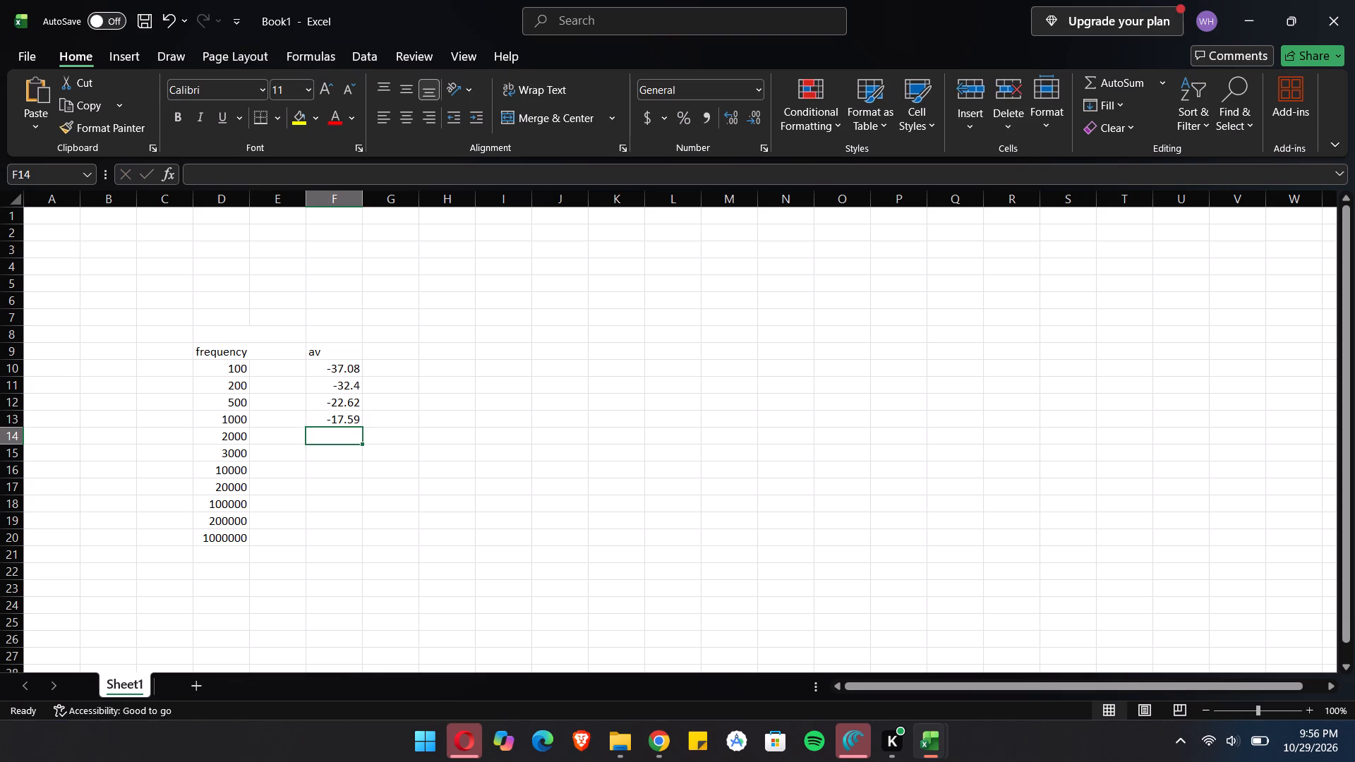
Enter the av values -11.84 for frequency 2000 in cell F14 and -10.69 for frequency 3000 in cell F15.
{"action": "key", "text": "0"}
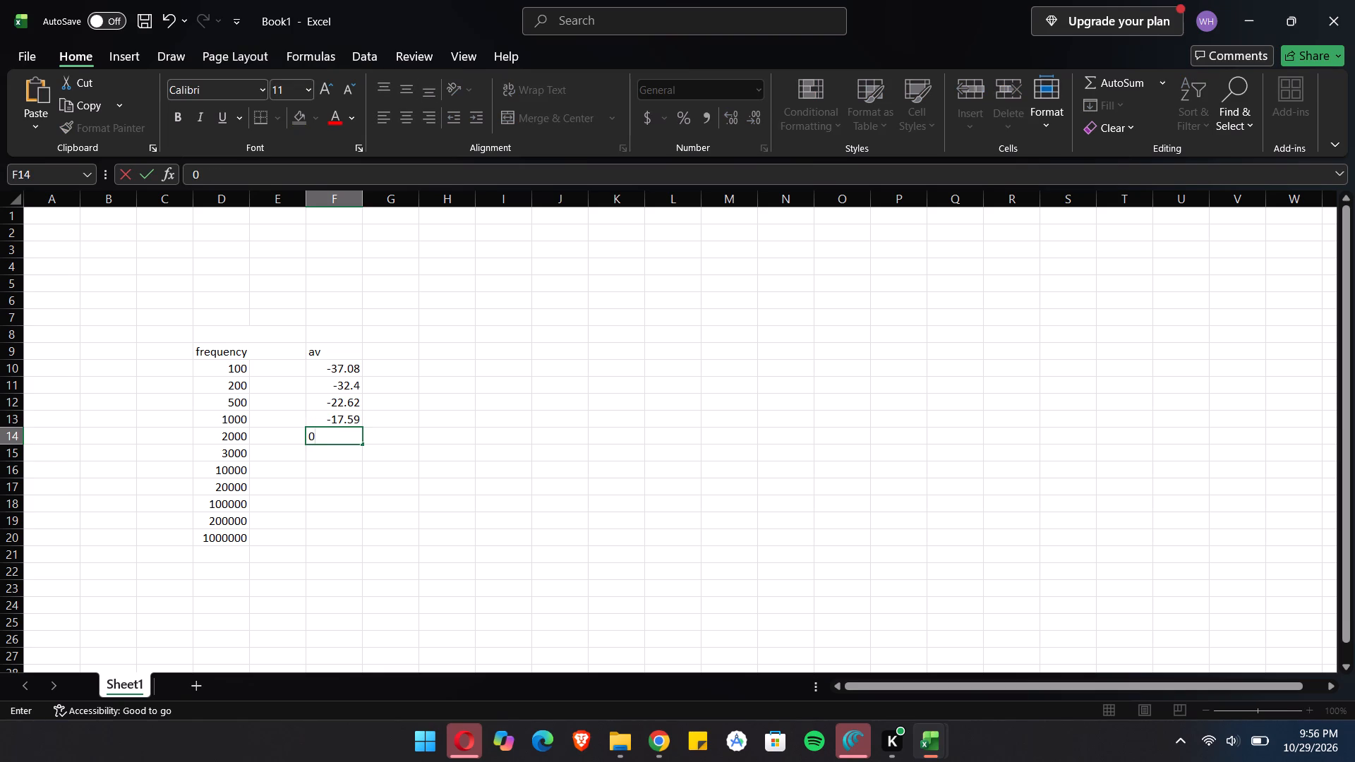
{"action": "key", "text": "BackSpace"}
{"action": "type", "text": "-11."}
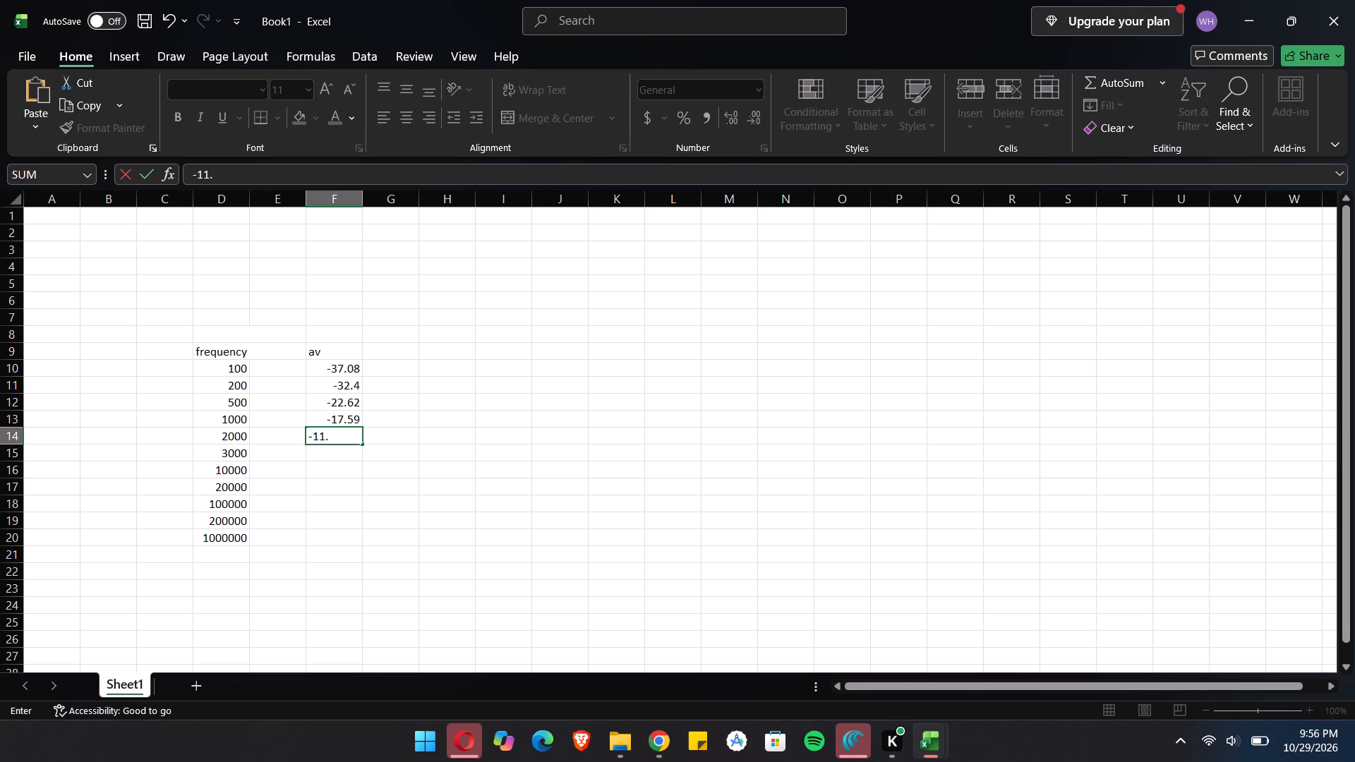
{"action": "type", "text": "84"}
{"action": "key", "text": "Return"}
{"action": "key", "text": "minus"}
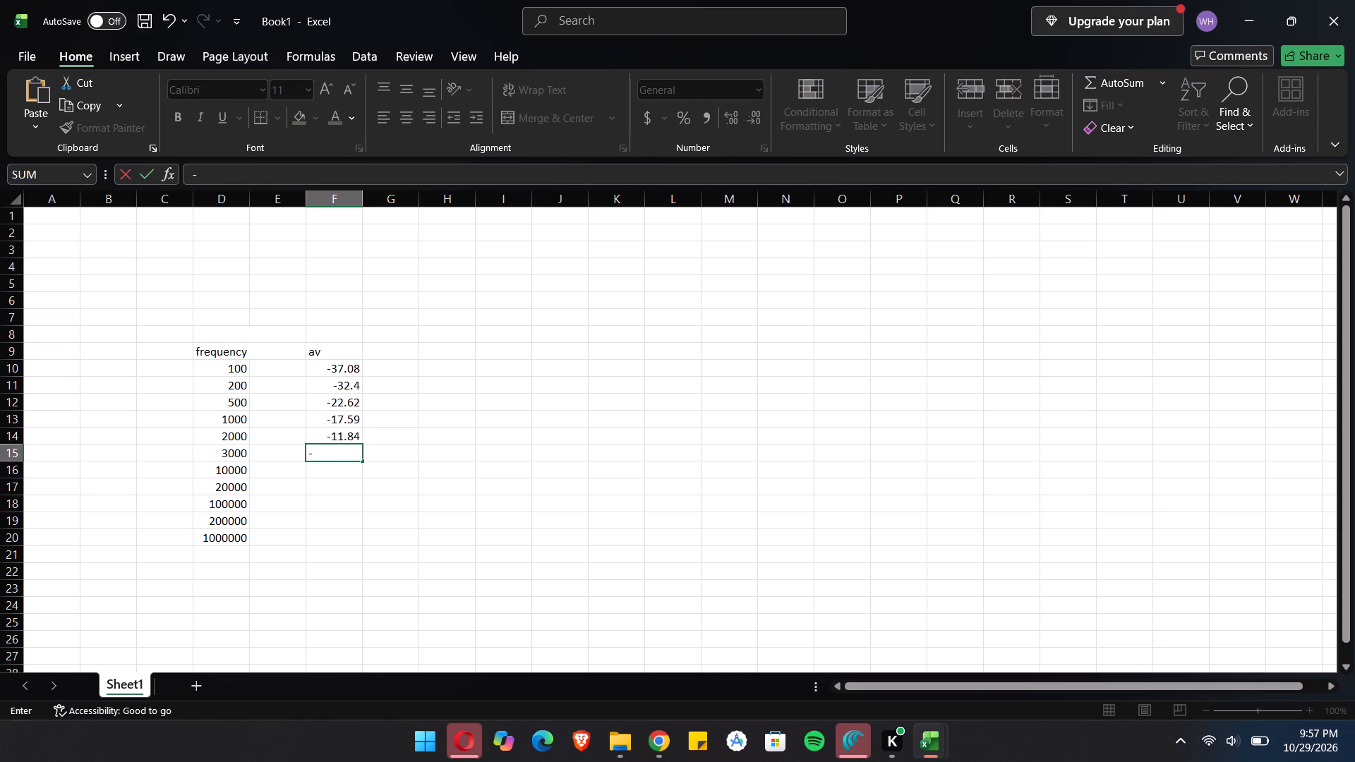
{"action": "type", "text": "10."}
{"action": "type", "text": "69"}
{"action": "key", "text": "Return"}
Enter the av values -0.65 for frequency 10000 in cell F16 and 1.81 for frequency 20000 in cell F17.
{"action": "key", "text": "minus"}
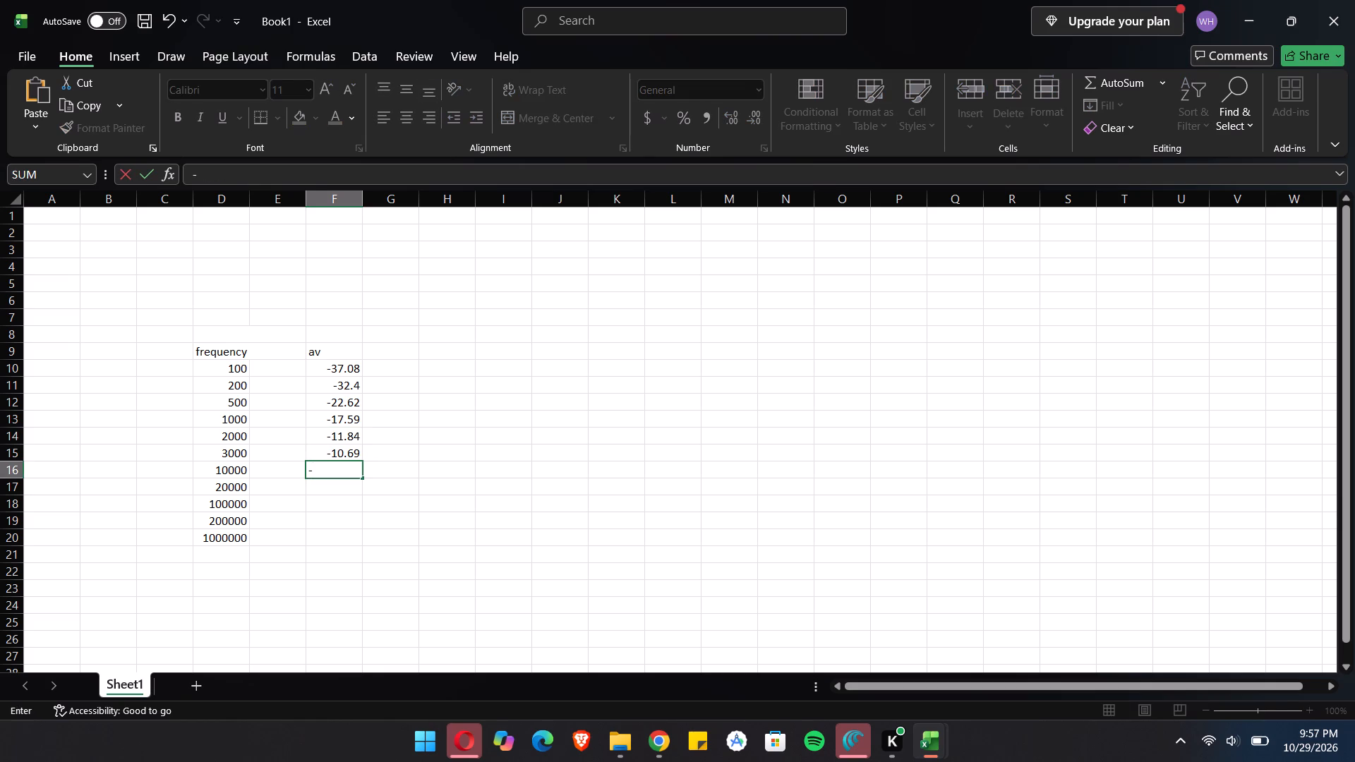
{"action": "type", "text": "0."}
{"action": "type", "text": "65"}
{"action": "key", "text": "Return"}
{"action": "key", "text": "minus"}
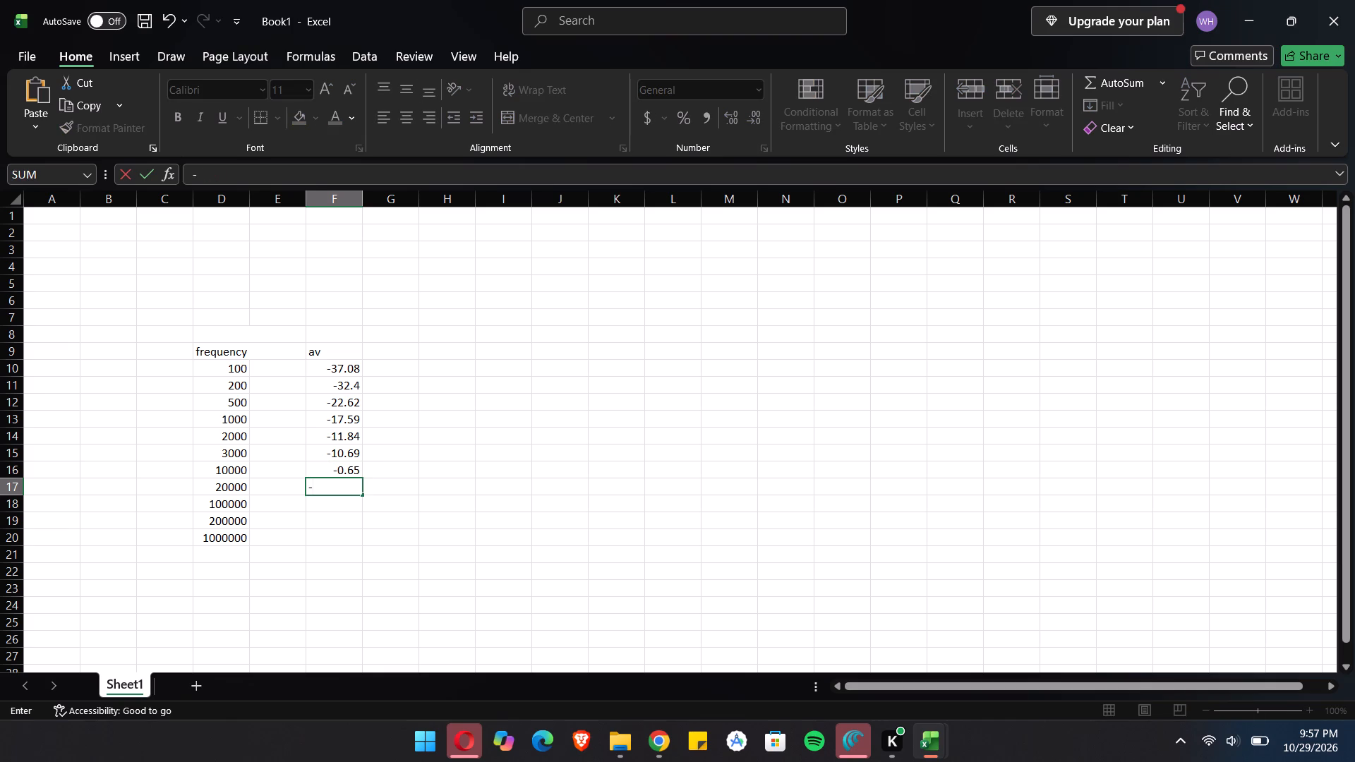
{"action": "key", "text": "BackSpace"}
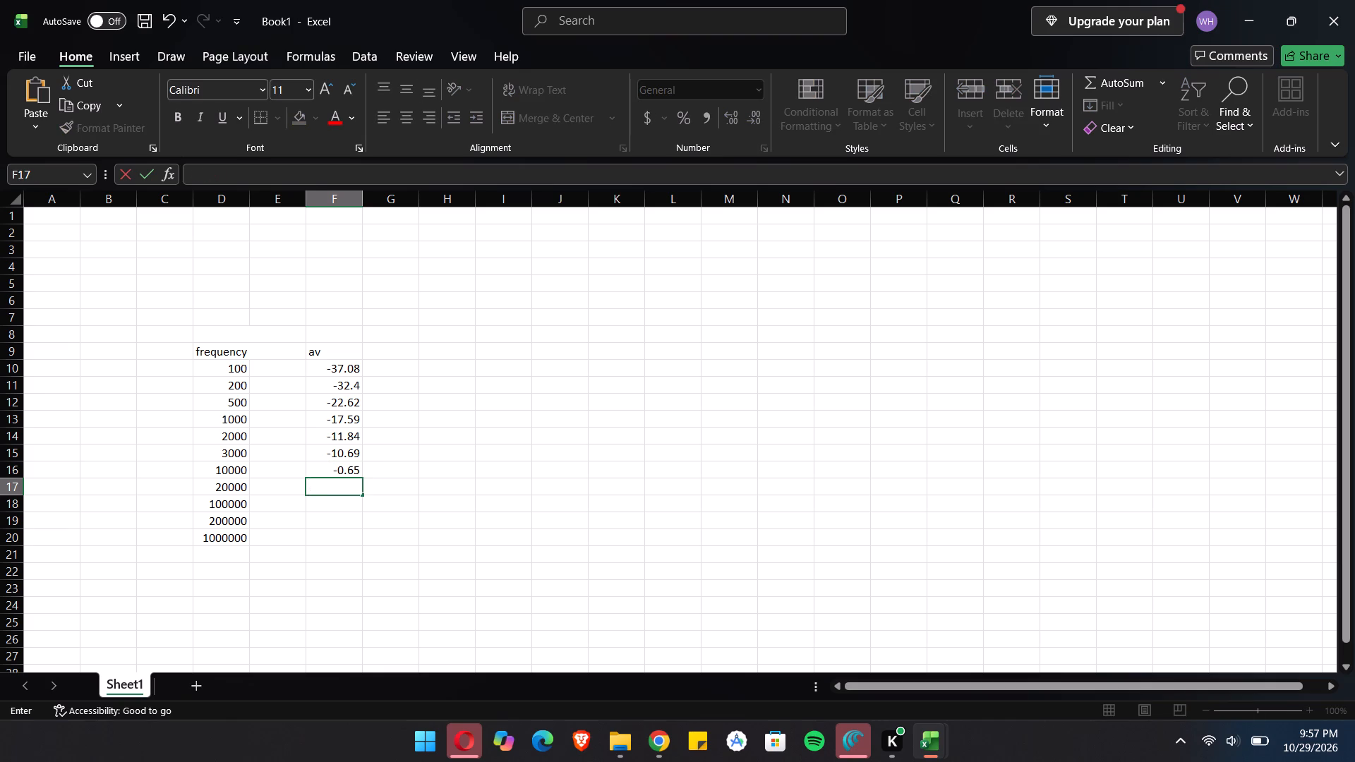
{"action": "type", "text": "1.81"}
{"action": "key", "text": "Return"}
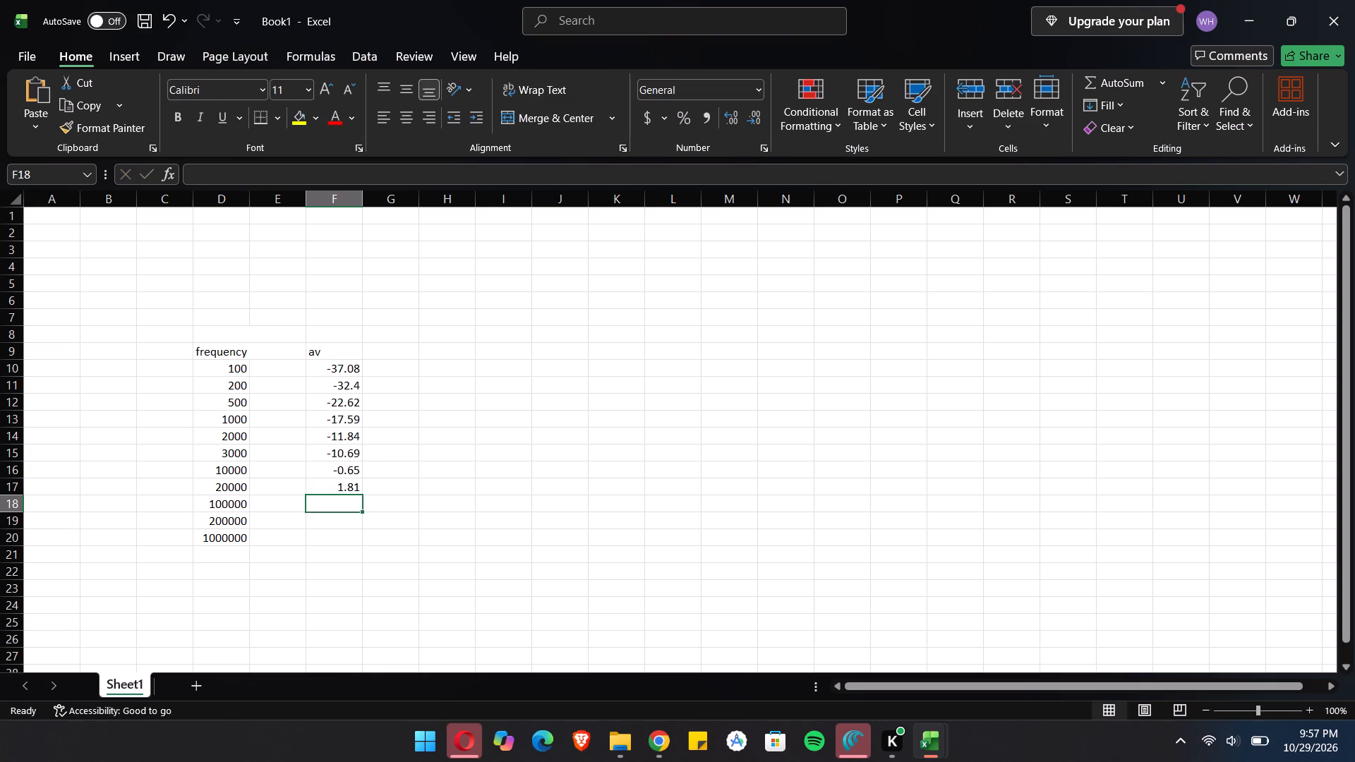
Fill the remaining av cells F18 to F20 with -5.55, -11.57 and -25.55.
{"action": "key", "text": "minus"}
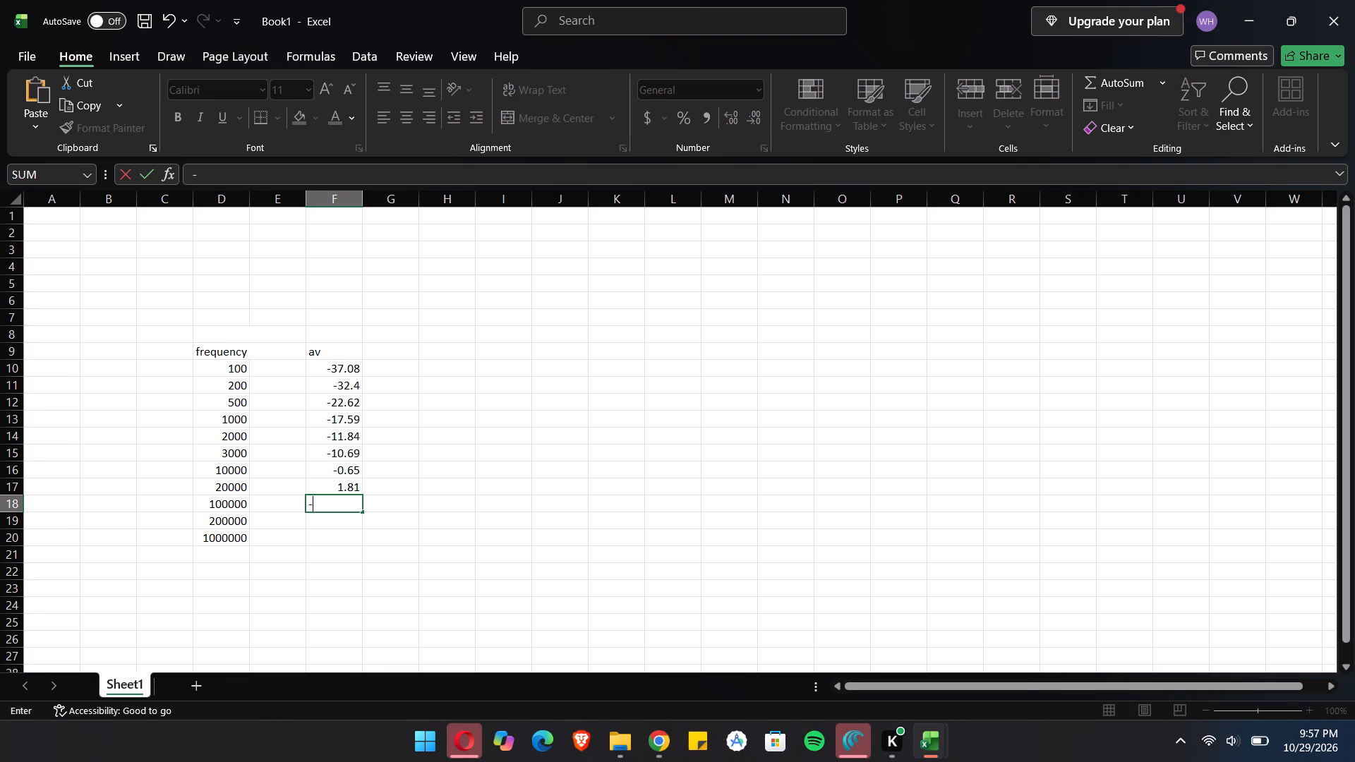
{"action": "type", "text": "5.5"}
{"action": "key", "text": "5"}
{"action": "key", "text": "Return"}
{"action": "key", "text": "minus"}
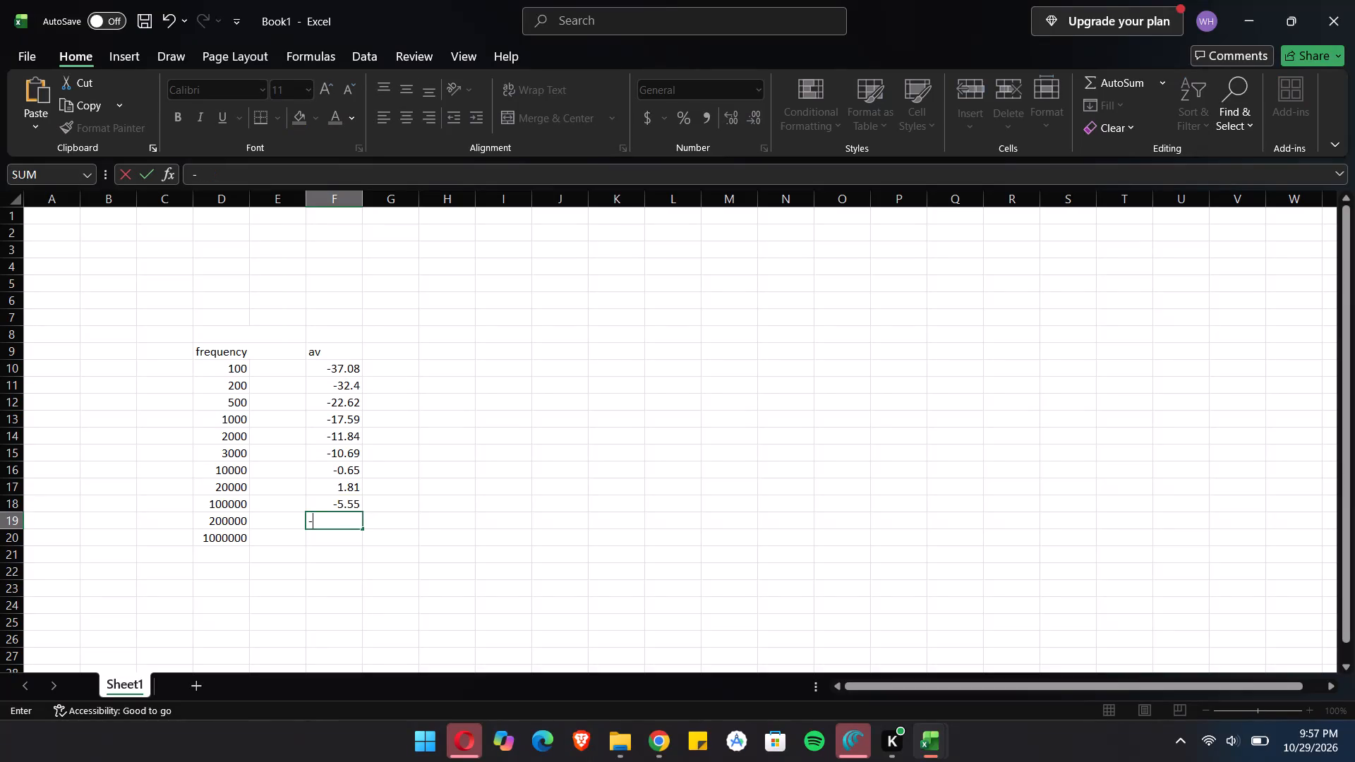
{"action": "type", "text": "11."}
{"action": "type", "text": "57"}
{"action": "key", "text": "Return"}
{"action": "key", "text": "minus"}
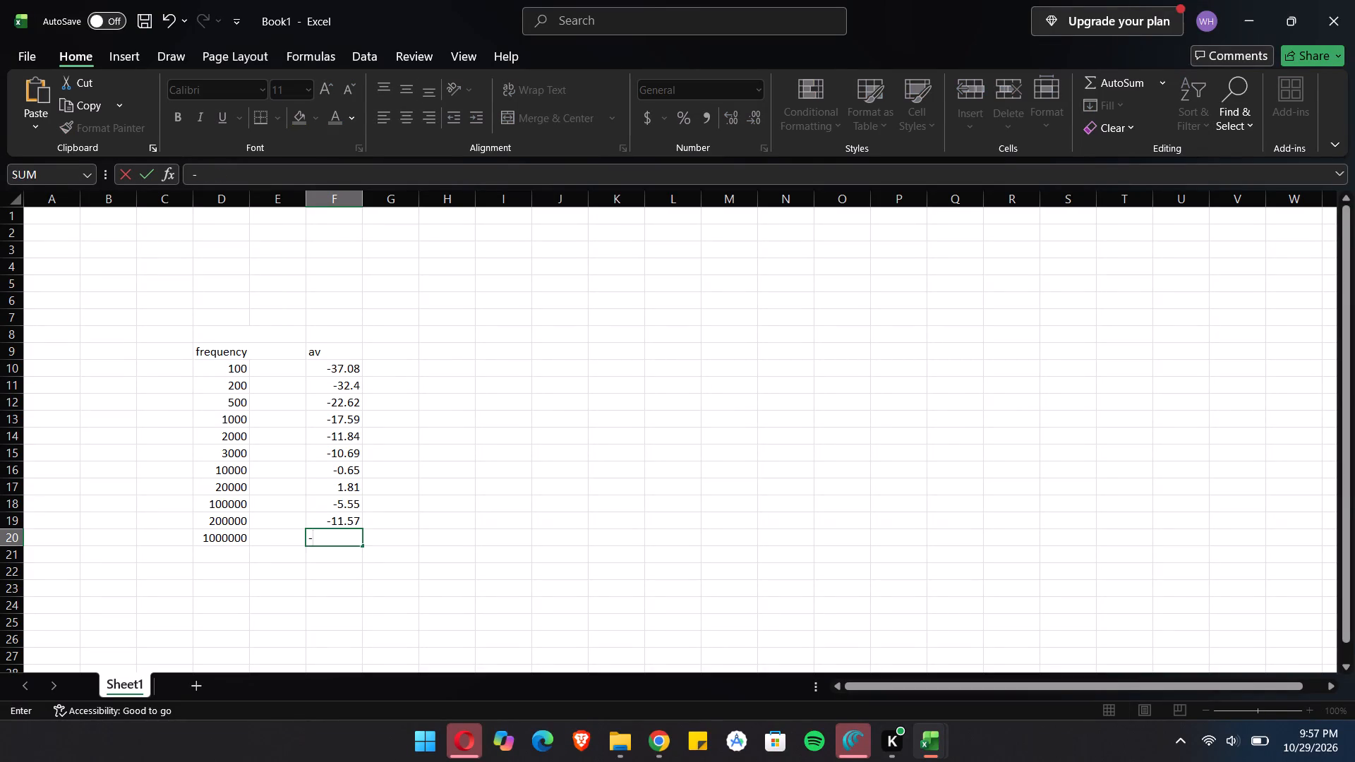
{"action": "type", "text": "25.55"}
{"action": "key", "text": "Return"}
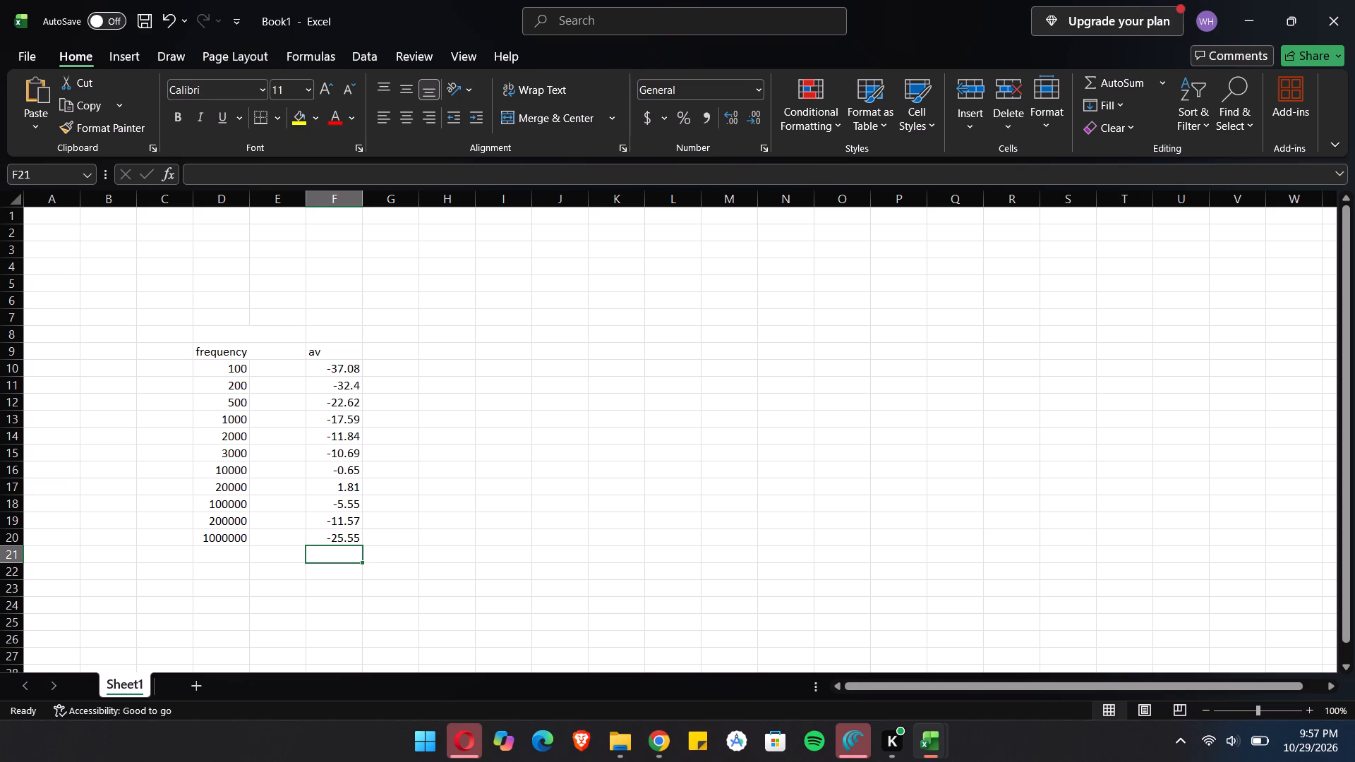
Insert a scatter chart with smooth lines and markers from the entered data.
{"action": "left_click", "coordinate": [116, 58]}
{"action": "left_click", "coordinate": [694, 119]}
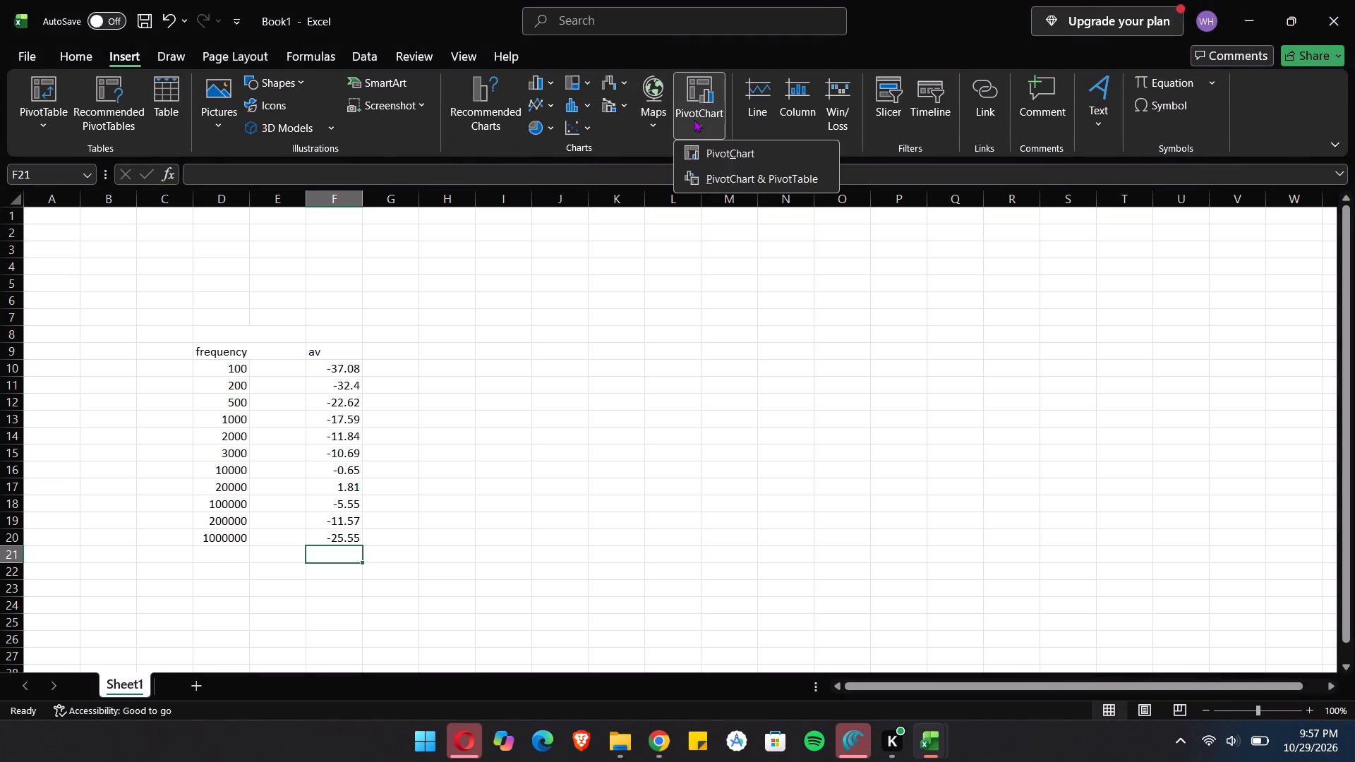
{"action": "left_click", "coordinate": [694, 119]}
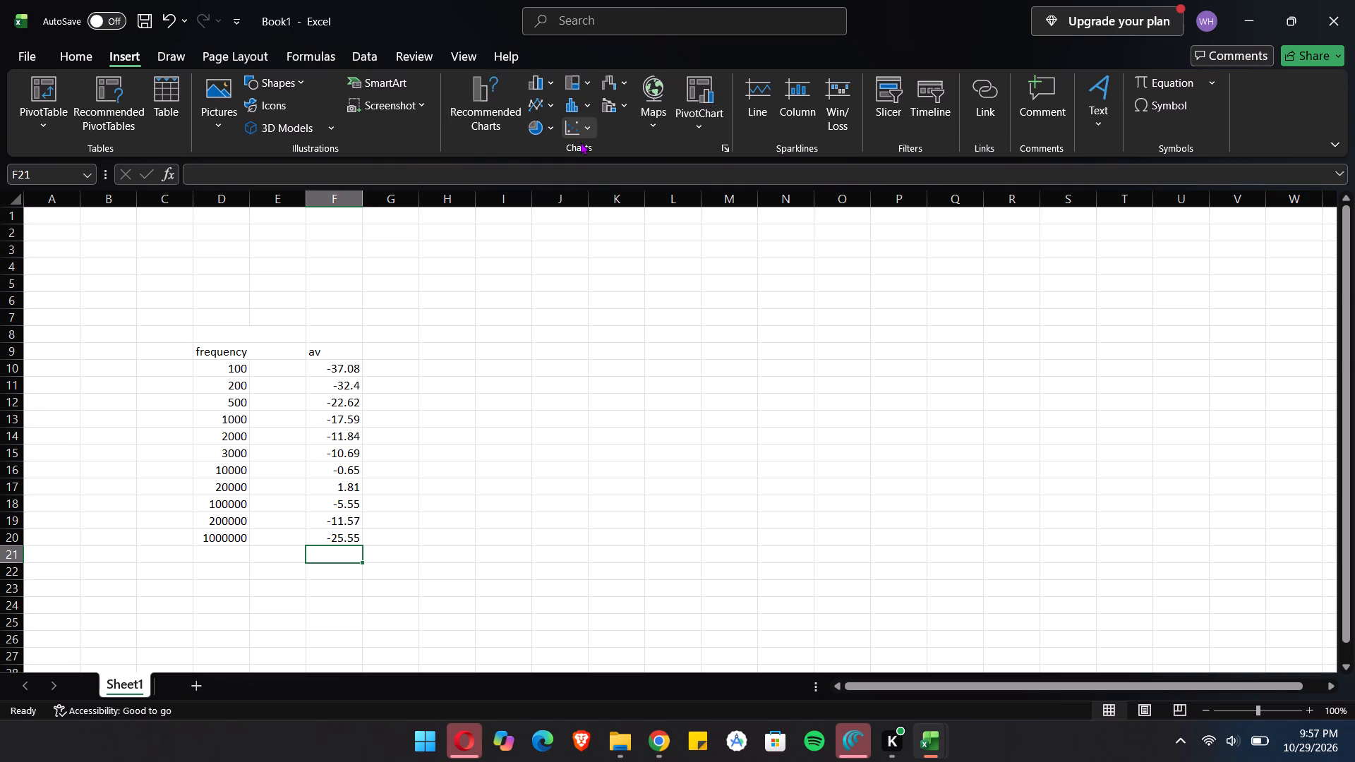
{"action": "left_click", "coordinate": [589, 139]}
{"action": "left_click", "coordinate": [577, 132]}
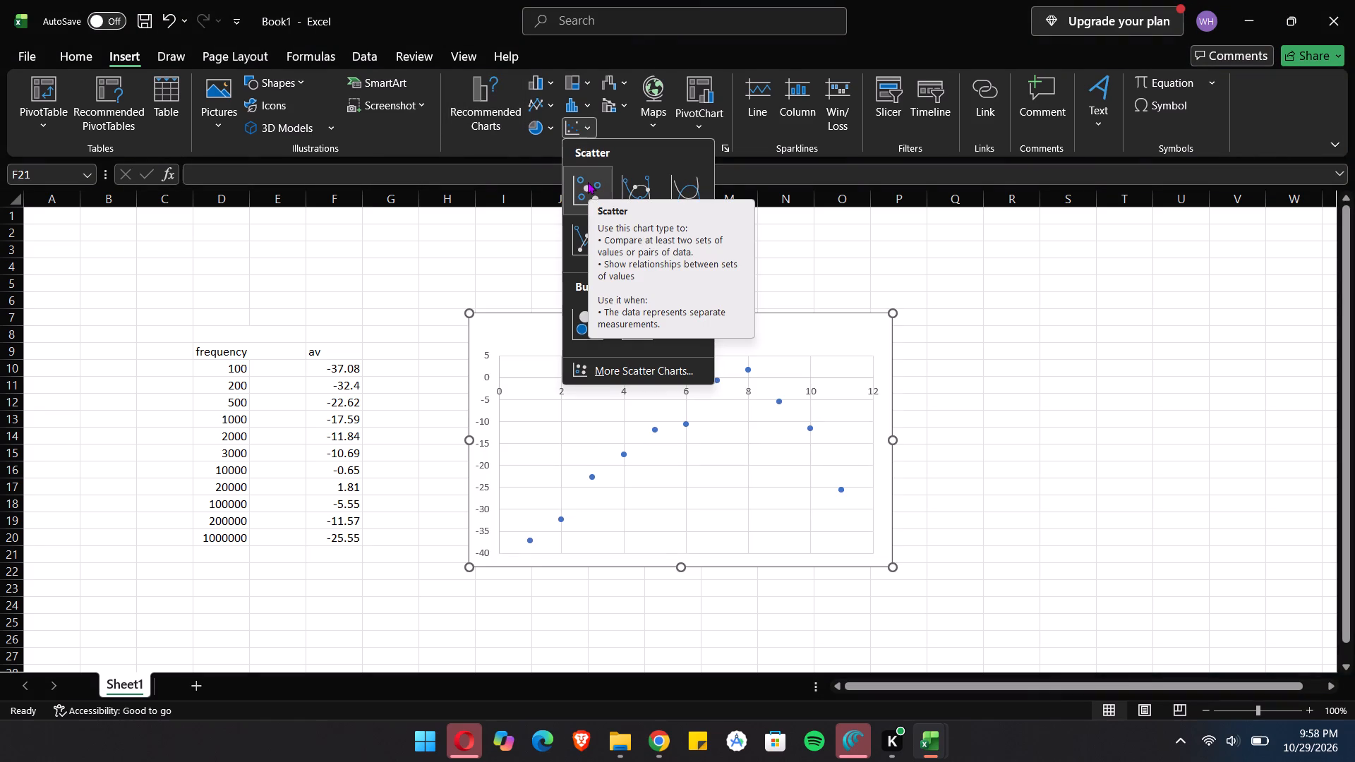
{"action": "left_click", "coordinate": [639, 180]}
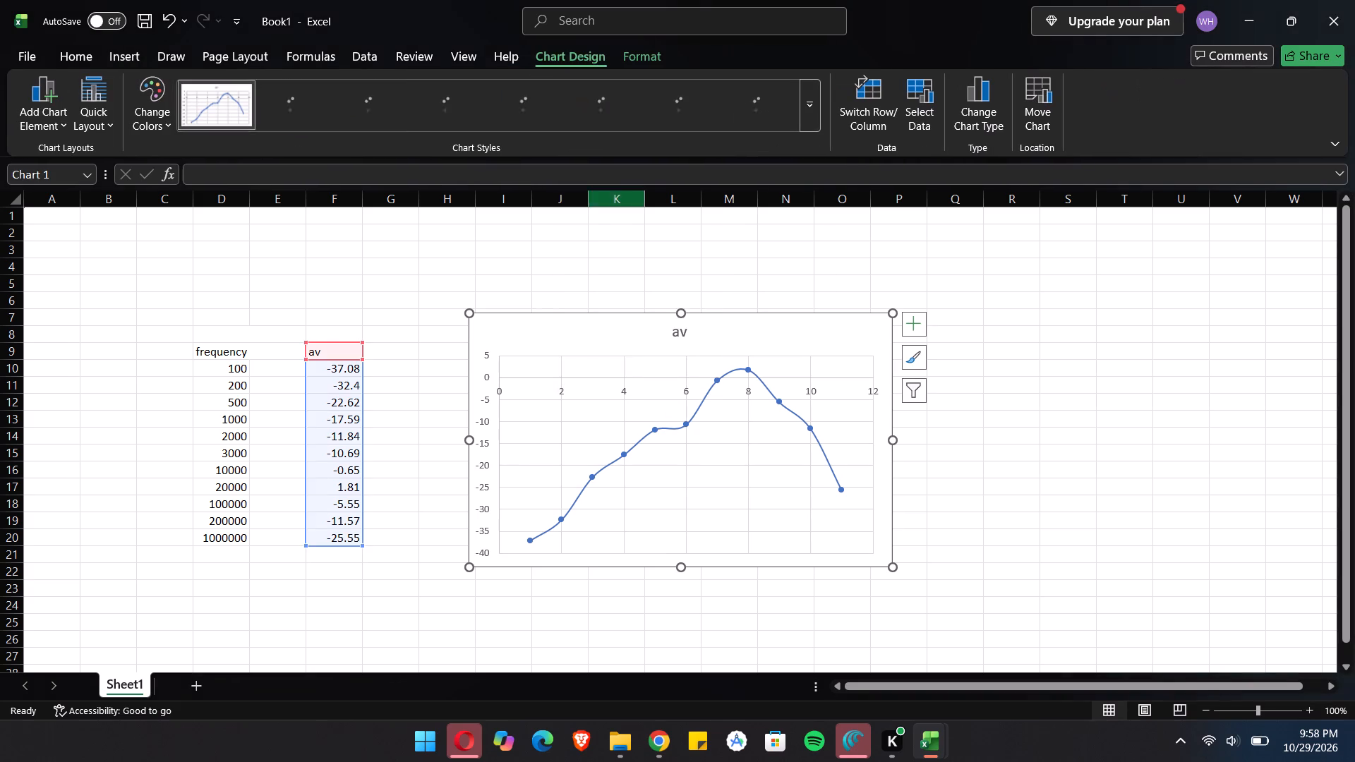
Move the scatter chart about one column farther from the data table and about one row higher.
{"action": "left_click_drag", "start_coordinate": [619, 337], "coordinate": [687, 329]}
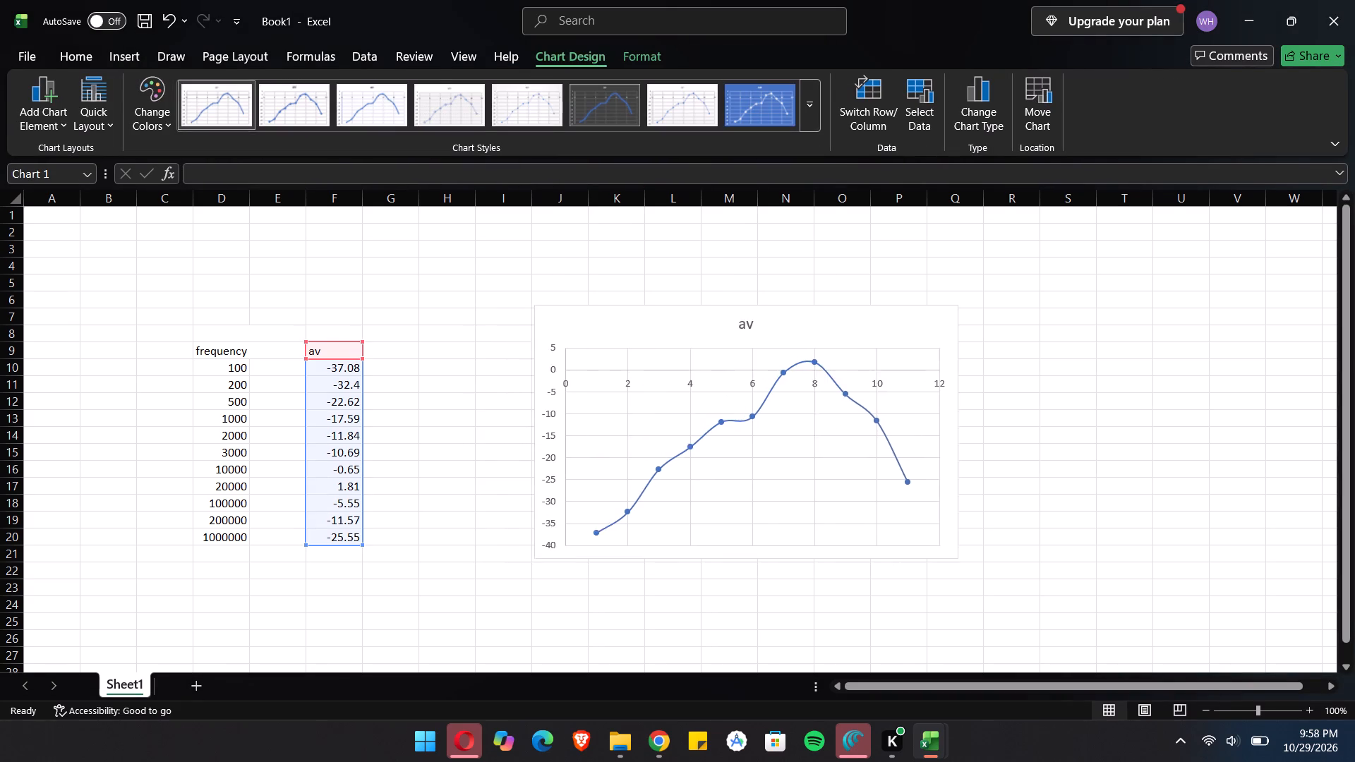
{"action": "left_click_drag", "start_coordinate": [687, 329], "coordinate": [709, 327]}
{"action": "left_click_drag", "start_coordinate": [709, 327], "coordinate": [674, 315]}
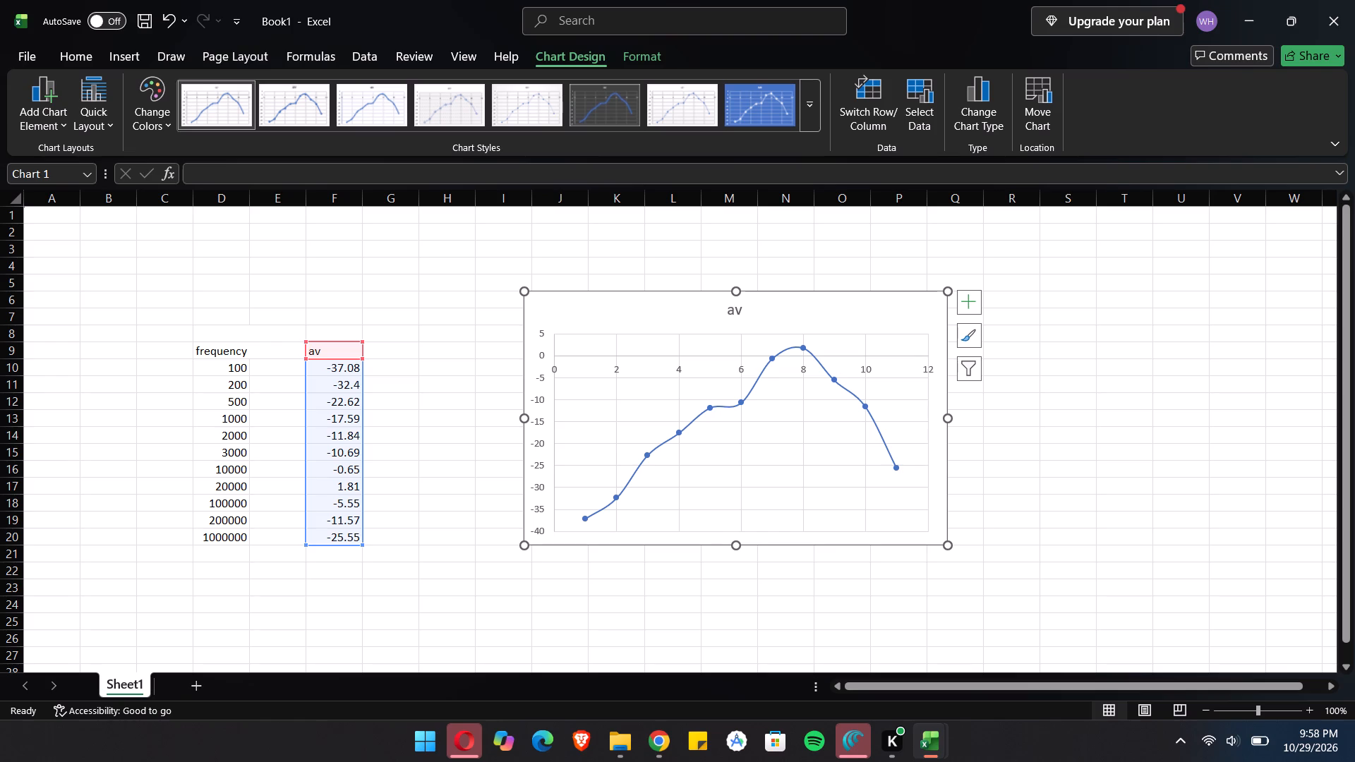
Start adding a new series to the chart's data source, keeping the frequency and av table uncovered.
{"action": "right_click", "coordinate": [641, 314]}
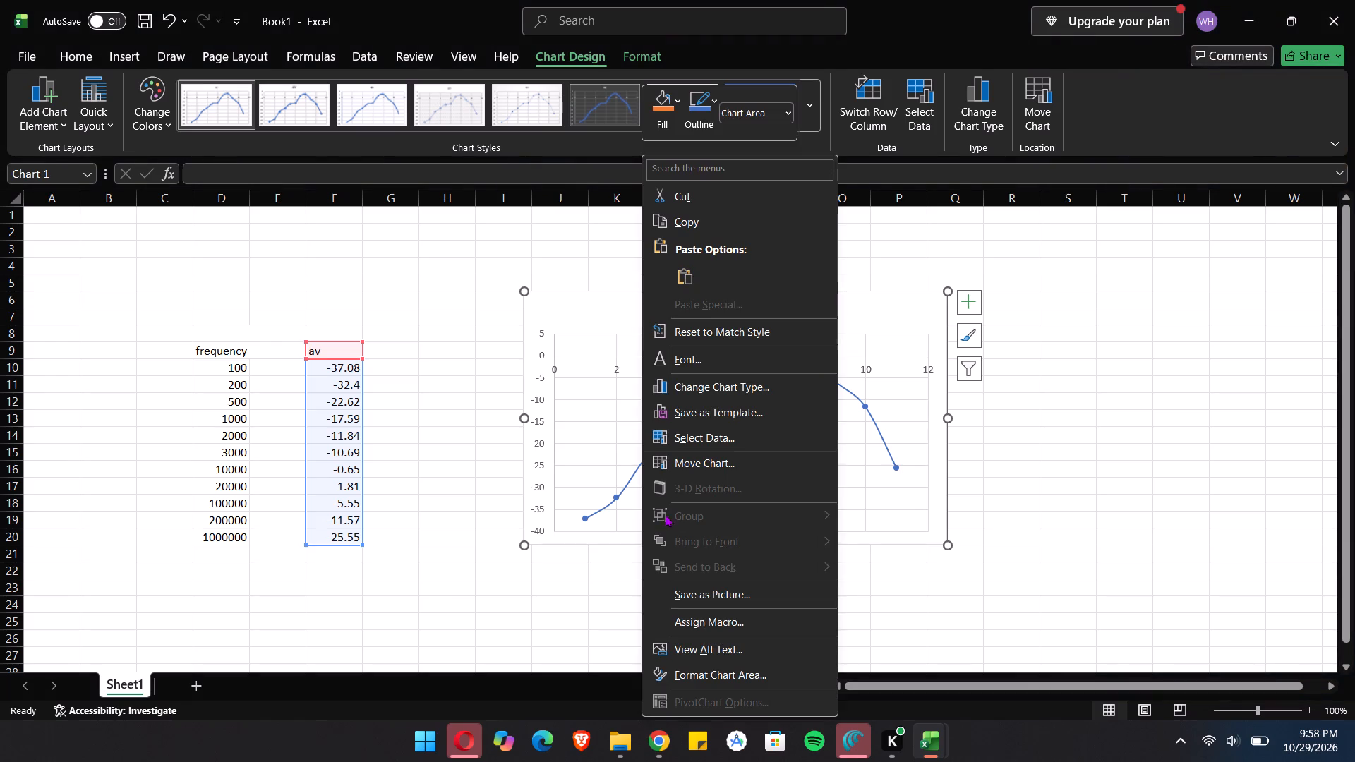
{"action": "left_click", "coordinate": [687, 443]}
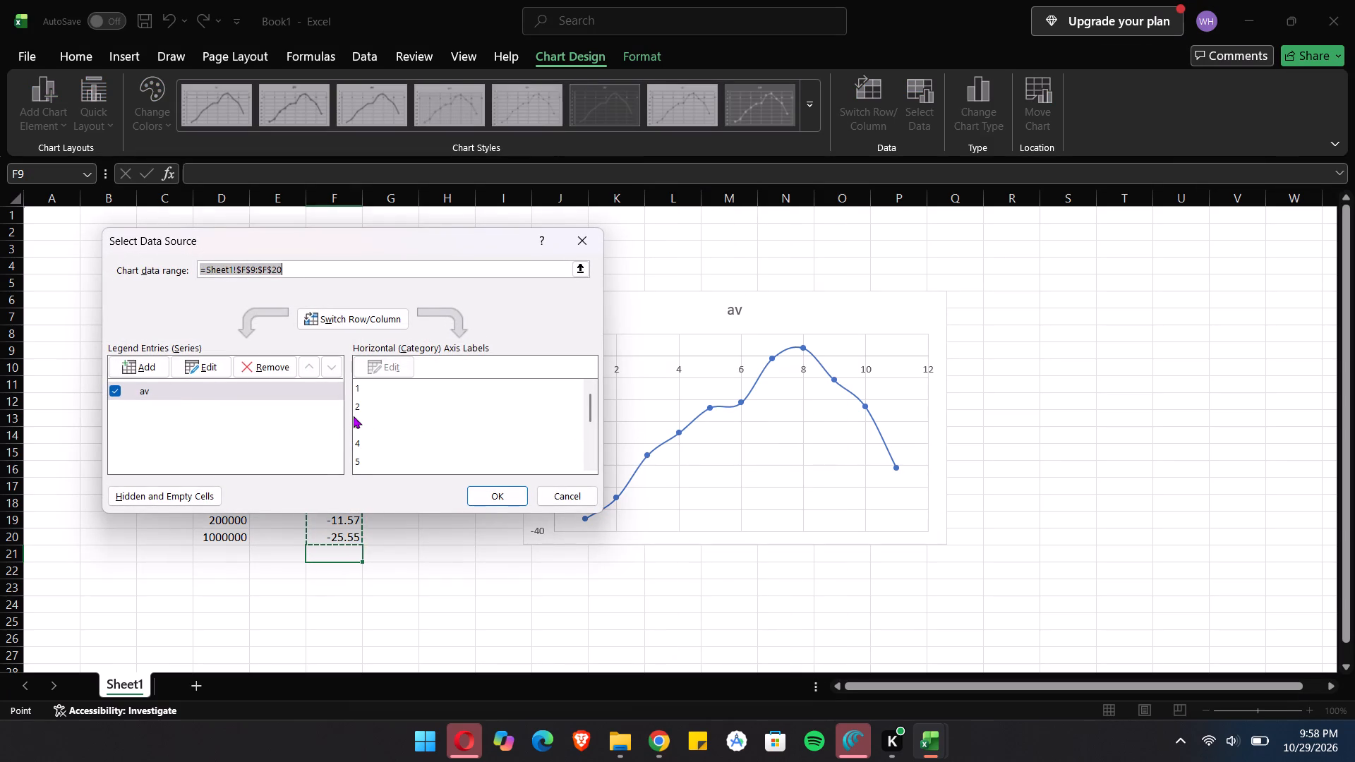
{"action": "left_click", "coordinate": [127, 361]}
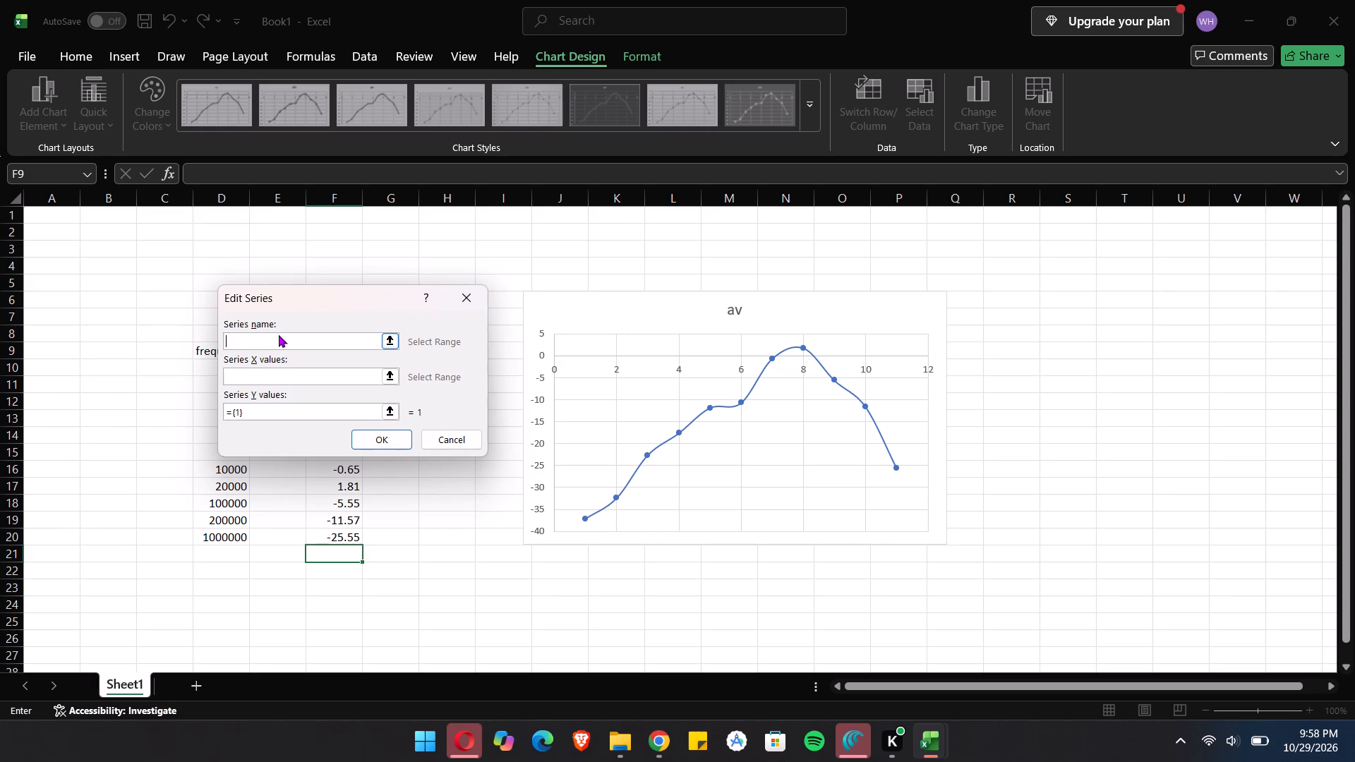
{"action": "left_click_drag", "start_coordinate": [309, 285], "coordinate": [514, 279]}
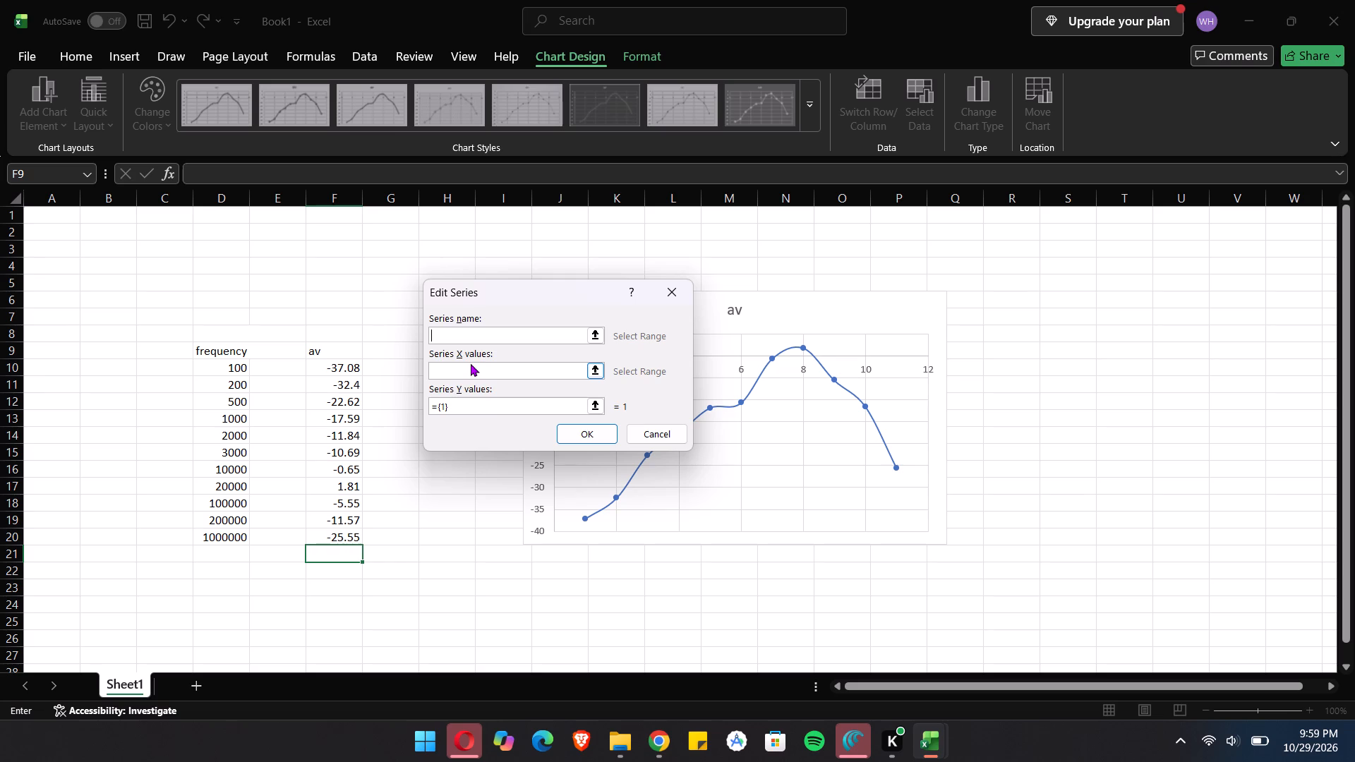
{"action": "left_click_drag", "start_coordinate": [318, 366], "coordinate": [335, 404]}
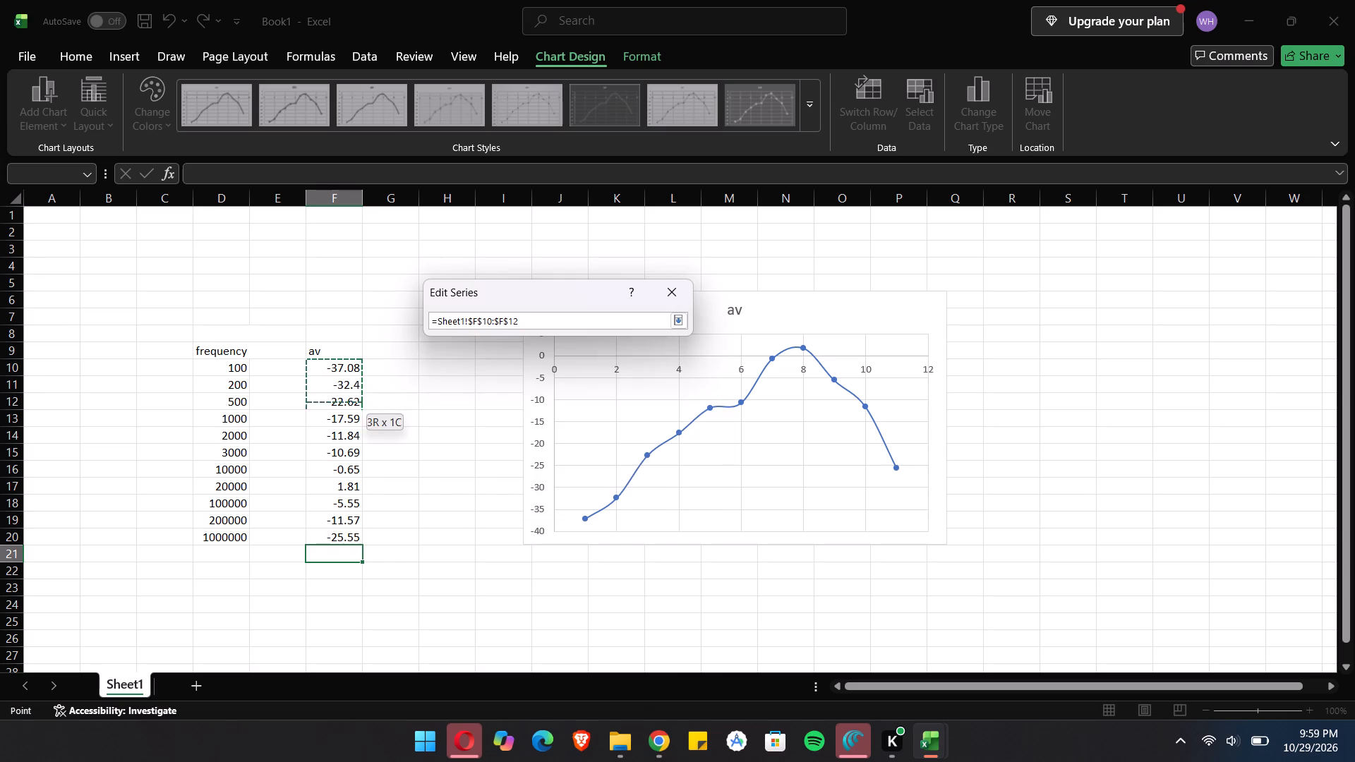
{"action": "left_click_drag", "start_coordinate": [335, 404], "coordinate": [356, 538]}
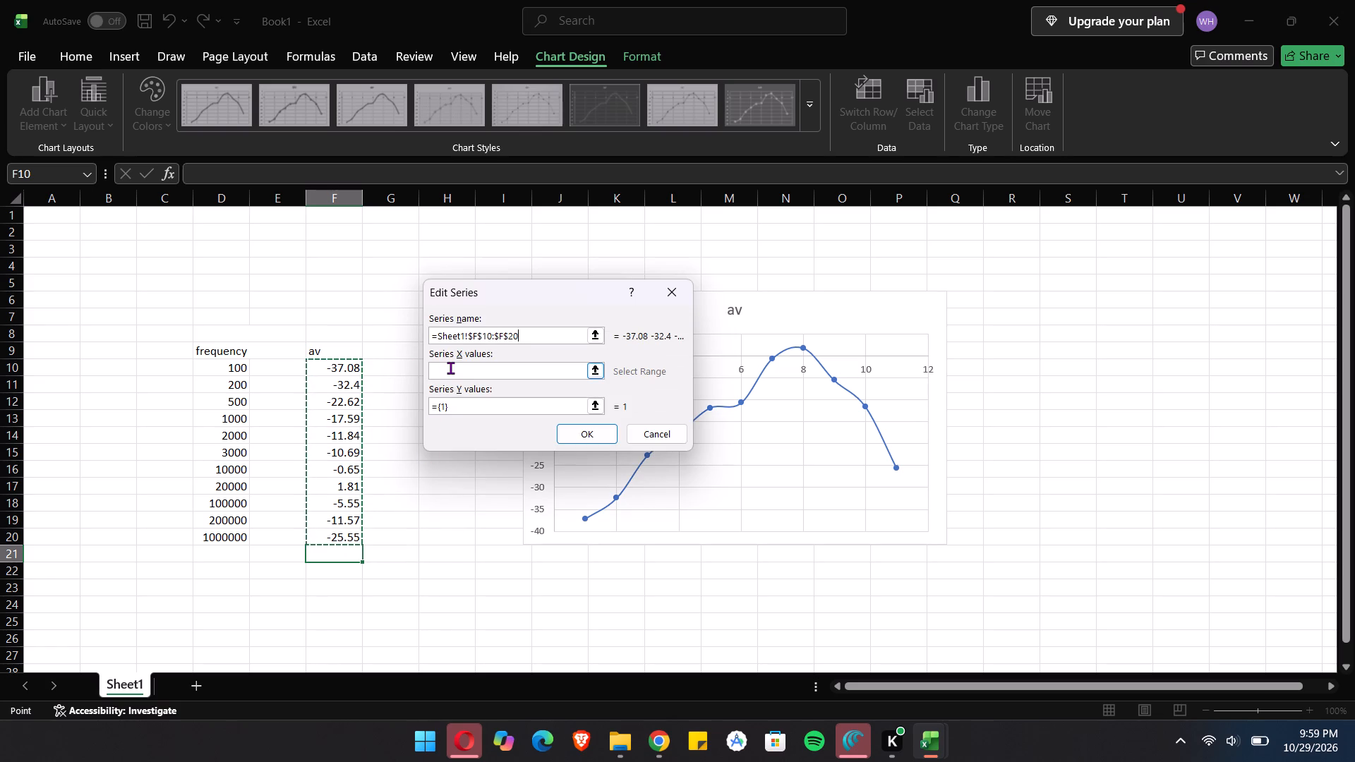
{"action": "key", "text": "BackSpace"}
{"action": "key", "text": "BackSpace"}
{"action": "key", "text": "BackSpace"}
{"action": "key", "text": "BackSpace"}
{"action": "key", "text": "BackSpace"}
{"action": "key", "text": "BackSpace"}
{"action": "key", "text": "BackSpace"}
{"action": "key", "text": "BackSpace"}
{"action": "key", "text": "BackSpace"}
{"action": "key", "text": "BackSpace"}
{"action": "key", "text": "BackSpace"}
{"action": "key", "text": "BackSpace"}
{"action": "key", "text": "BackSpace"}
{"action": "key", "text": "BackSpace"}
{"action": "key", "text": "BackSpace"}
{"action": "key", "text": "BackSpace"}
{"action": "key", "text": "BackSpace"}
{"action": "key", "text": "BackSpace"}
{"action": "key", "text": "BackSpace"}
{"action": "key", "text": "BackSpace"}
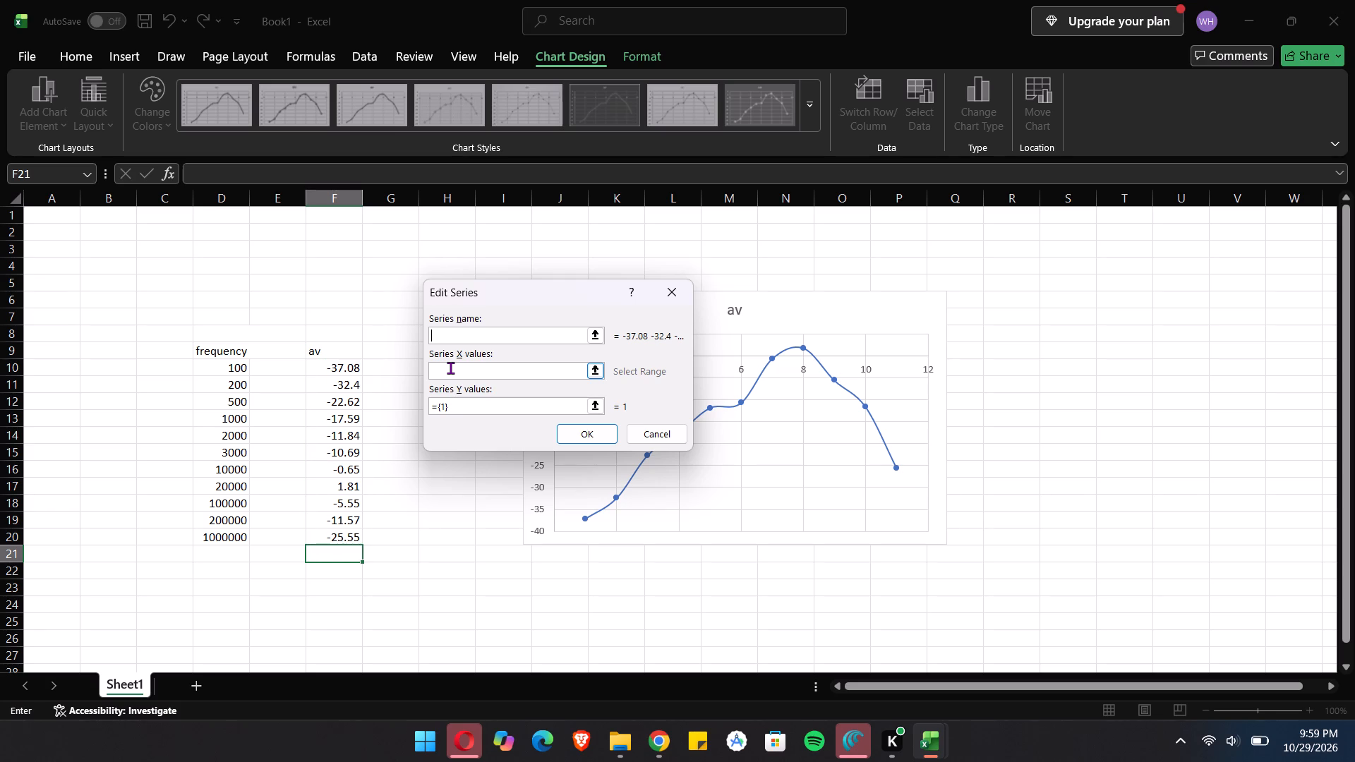
Set the new series' X values to the av range F10:F20.
{"action": "left_click", "coordinate": [450, 368]}
{"action": "left_click_drag", "start_coordinate": [311, 362], "coordinate": [356, 530]}
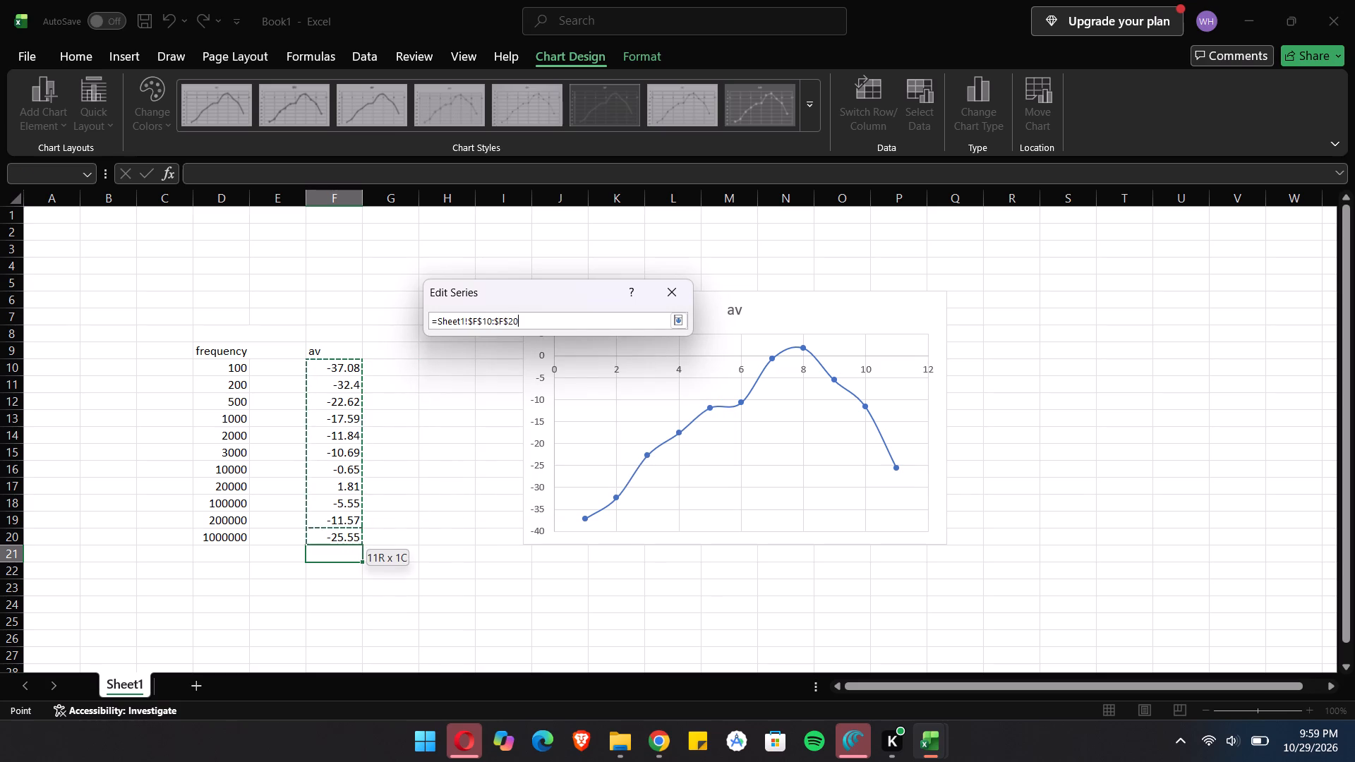
{"action": "left_click_drag", "start_coordinate": [356, 530], "coordinate": [351, 541]}
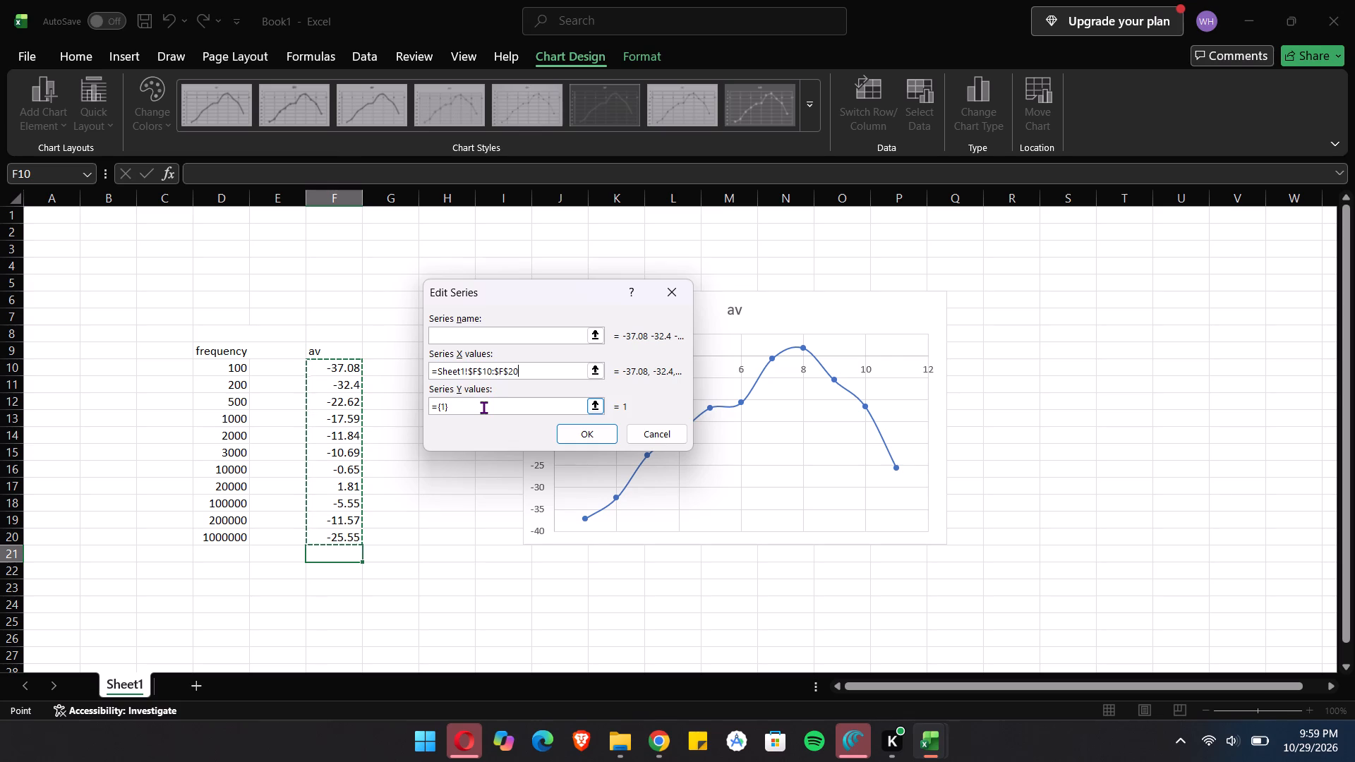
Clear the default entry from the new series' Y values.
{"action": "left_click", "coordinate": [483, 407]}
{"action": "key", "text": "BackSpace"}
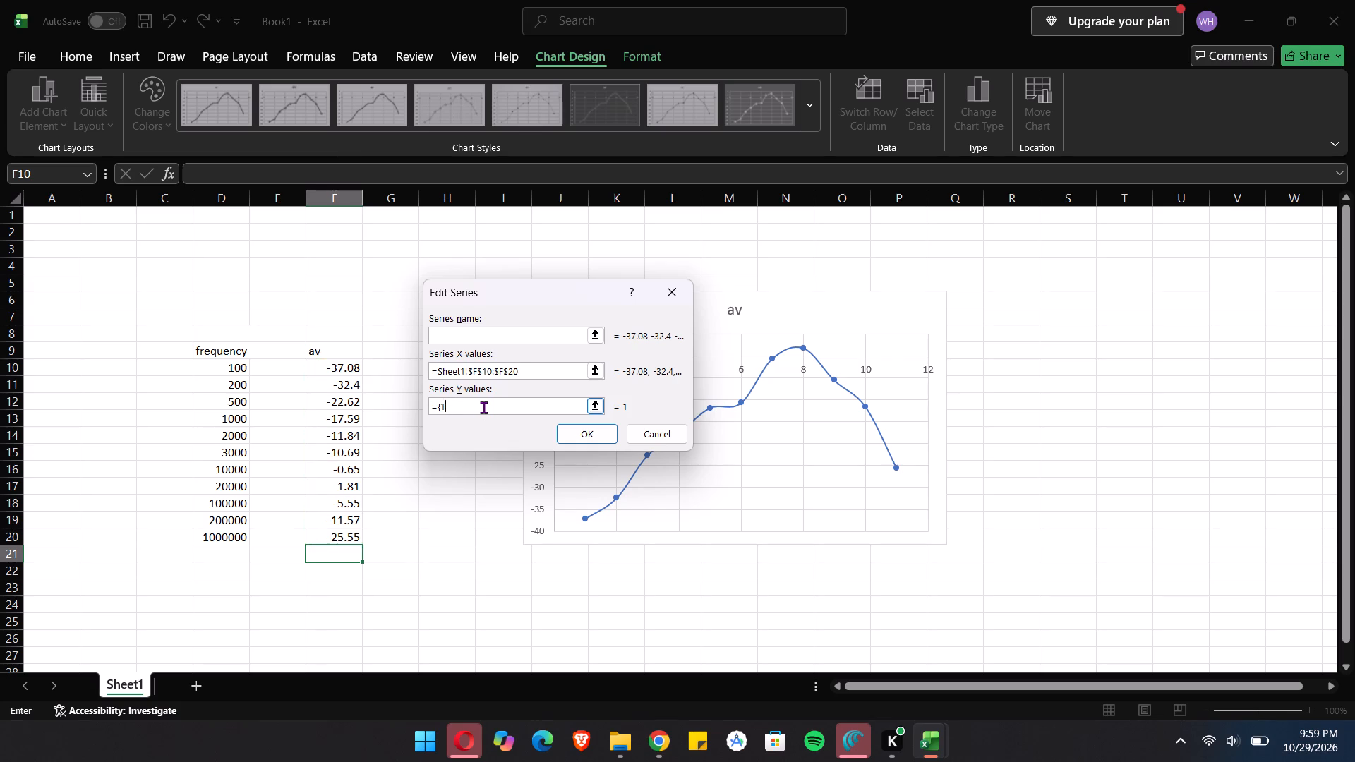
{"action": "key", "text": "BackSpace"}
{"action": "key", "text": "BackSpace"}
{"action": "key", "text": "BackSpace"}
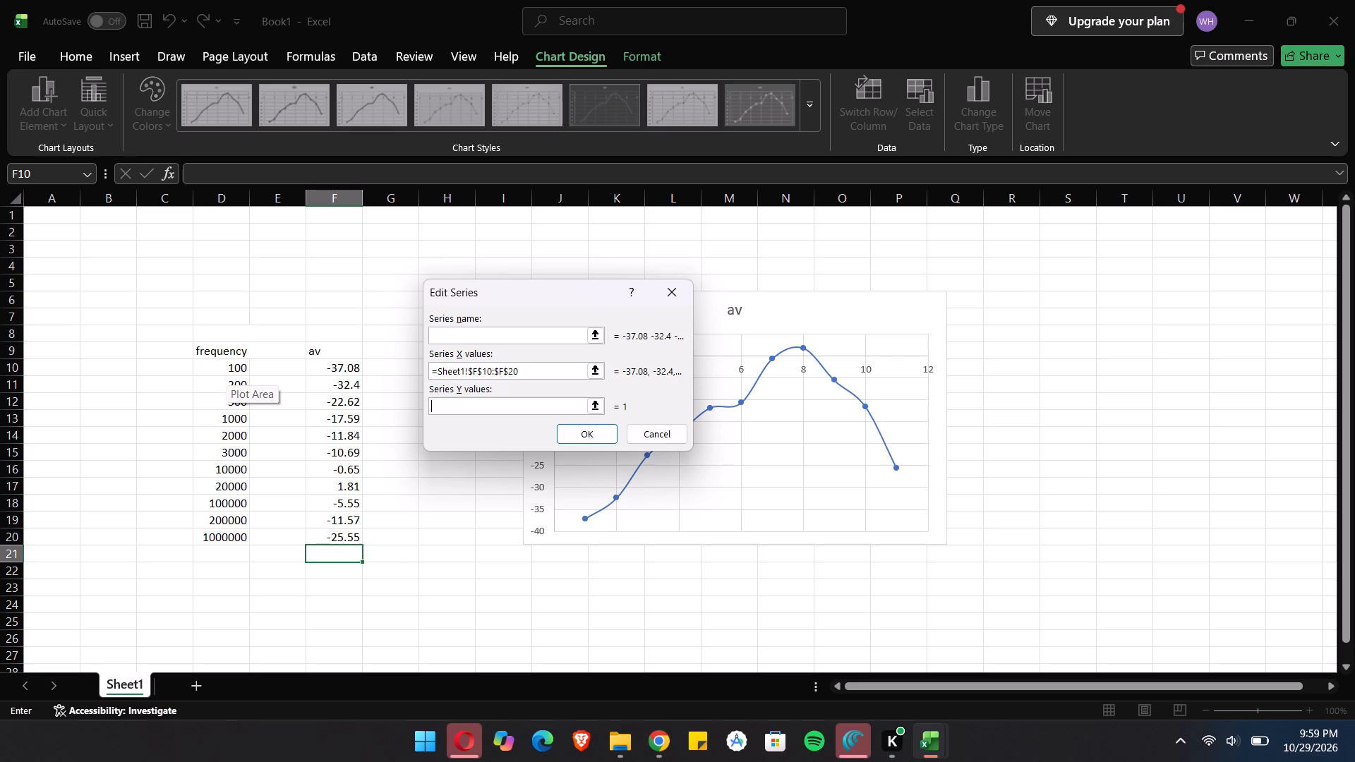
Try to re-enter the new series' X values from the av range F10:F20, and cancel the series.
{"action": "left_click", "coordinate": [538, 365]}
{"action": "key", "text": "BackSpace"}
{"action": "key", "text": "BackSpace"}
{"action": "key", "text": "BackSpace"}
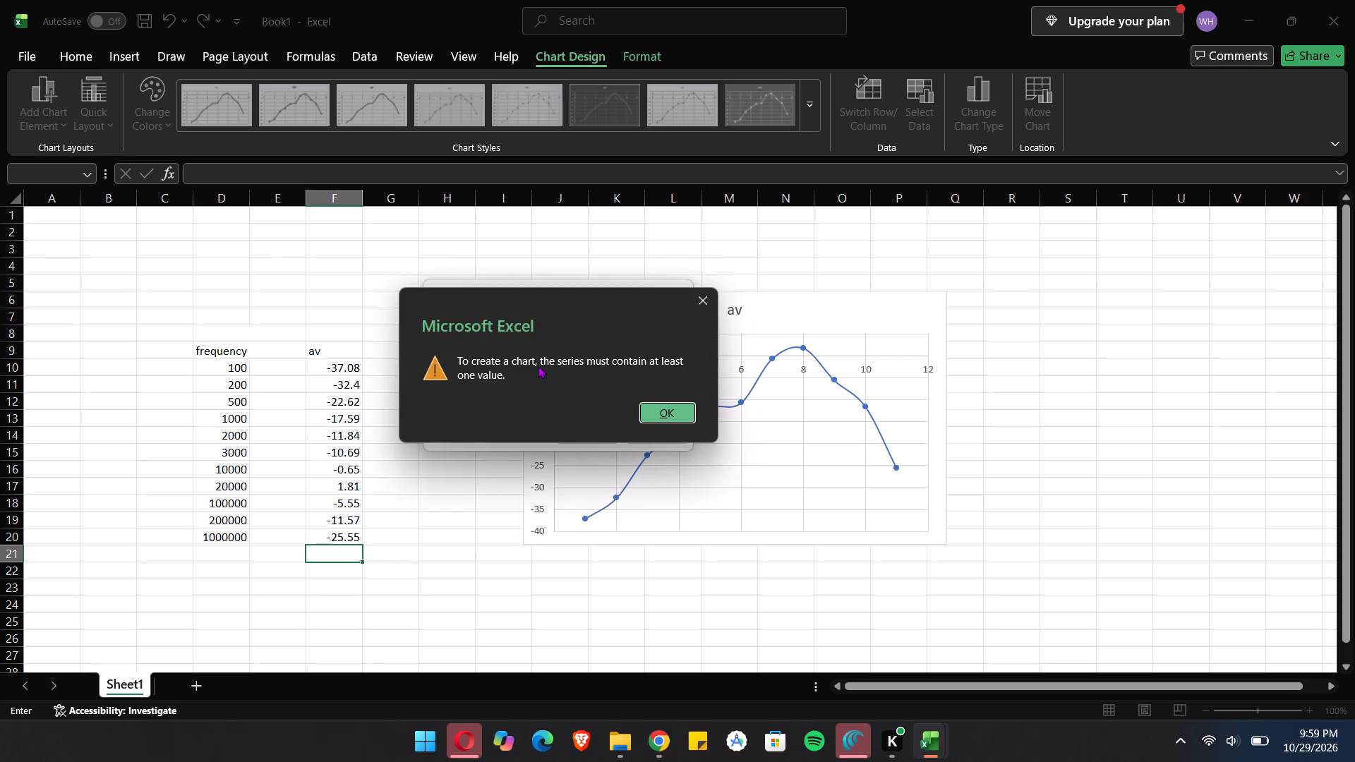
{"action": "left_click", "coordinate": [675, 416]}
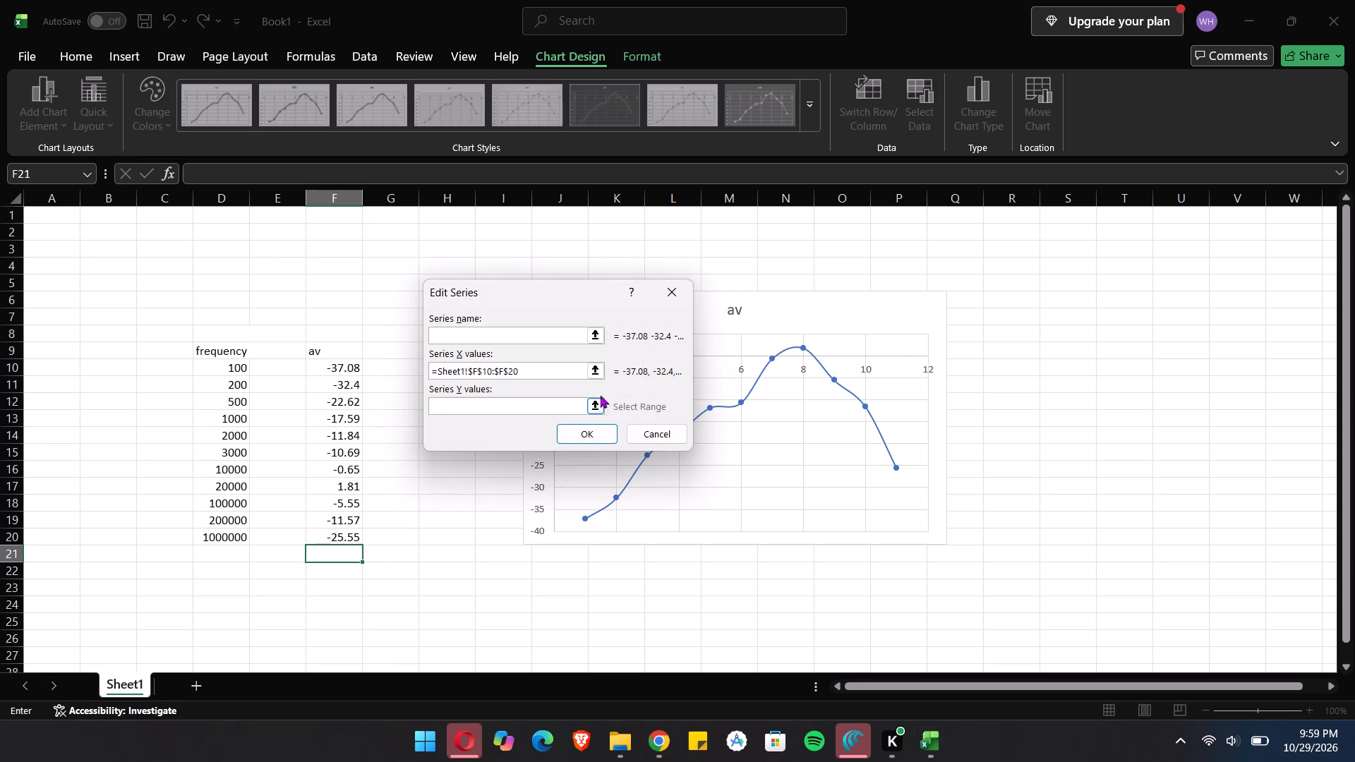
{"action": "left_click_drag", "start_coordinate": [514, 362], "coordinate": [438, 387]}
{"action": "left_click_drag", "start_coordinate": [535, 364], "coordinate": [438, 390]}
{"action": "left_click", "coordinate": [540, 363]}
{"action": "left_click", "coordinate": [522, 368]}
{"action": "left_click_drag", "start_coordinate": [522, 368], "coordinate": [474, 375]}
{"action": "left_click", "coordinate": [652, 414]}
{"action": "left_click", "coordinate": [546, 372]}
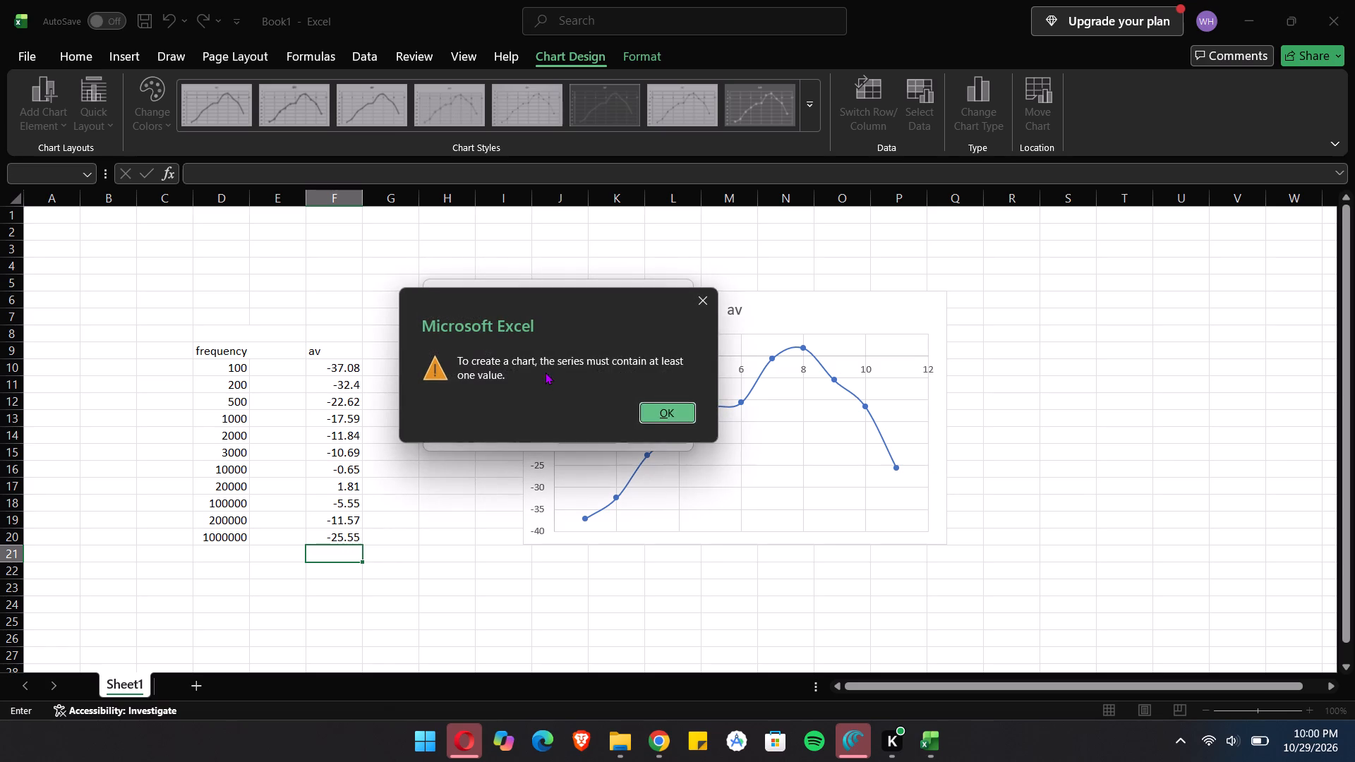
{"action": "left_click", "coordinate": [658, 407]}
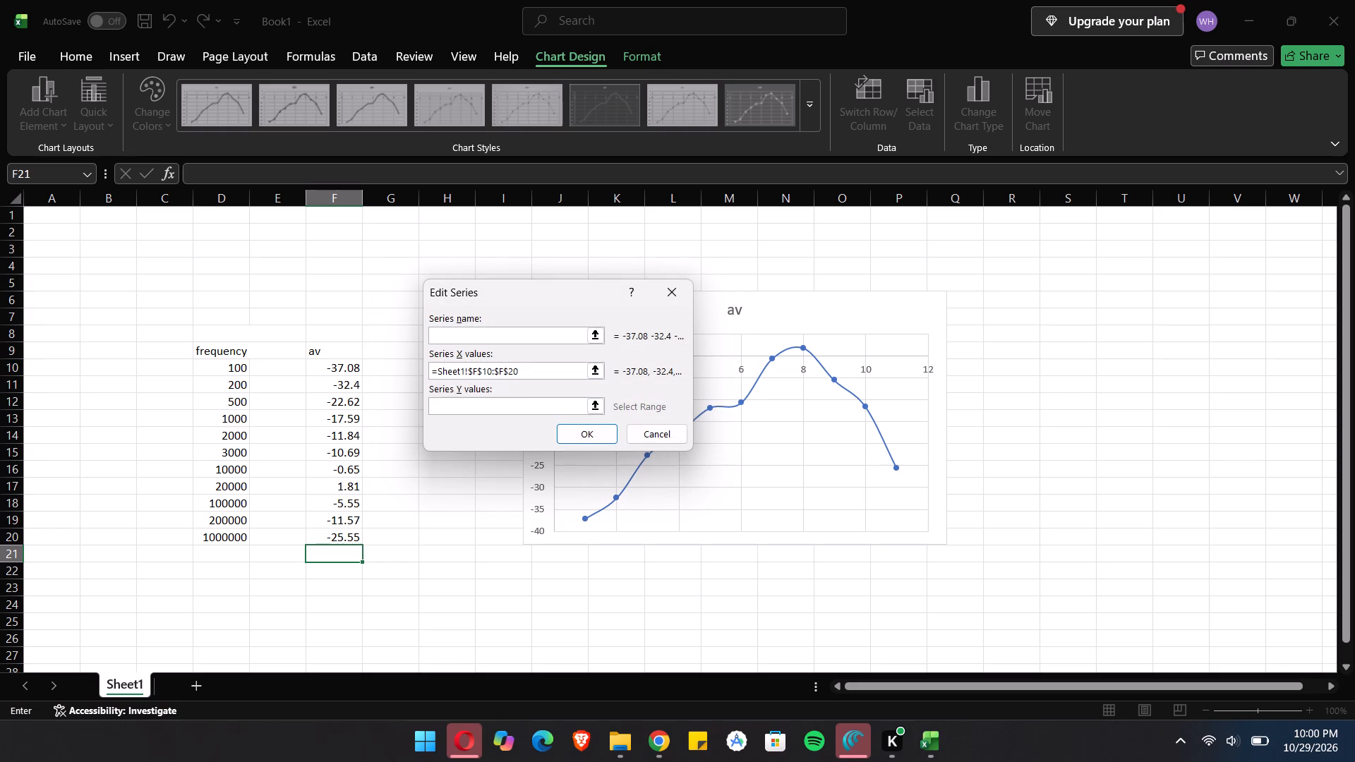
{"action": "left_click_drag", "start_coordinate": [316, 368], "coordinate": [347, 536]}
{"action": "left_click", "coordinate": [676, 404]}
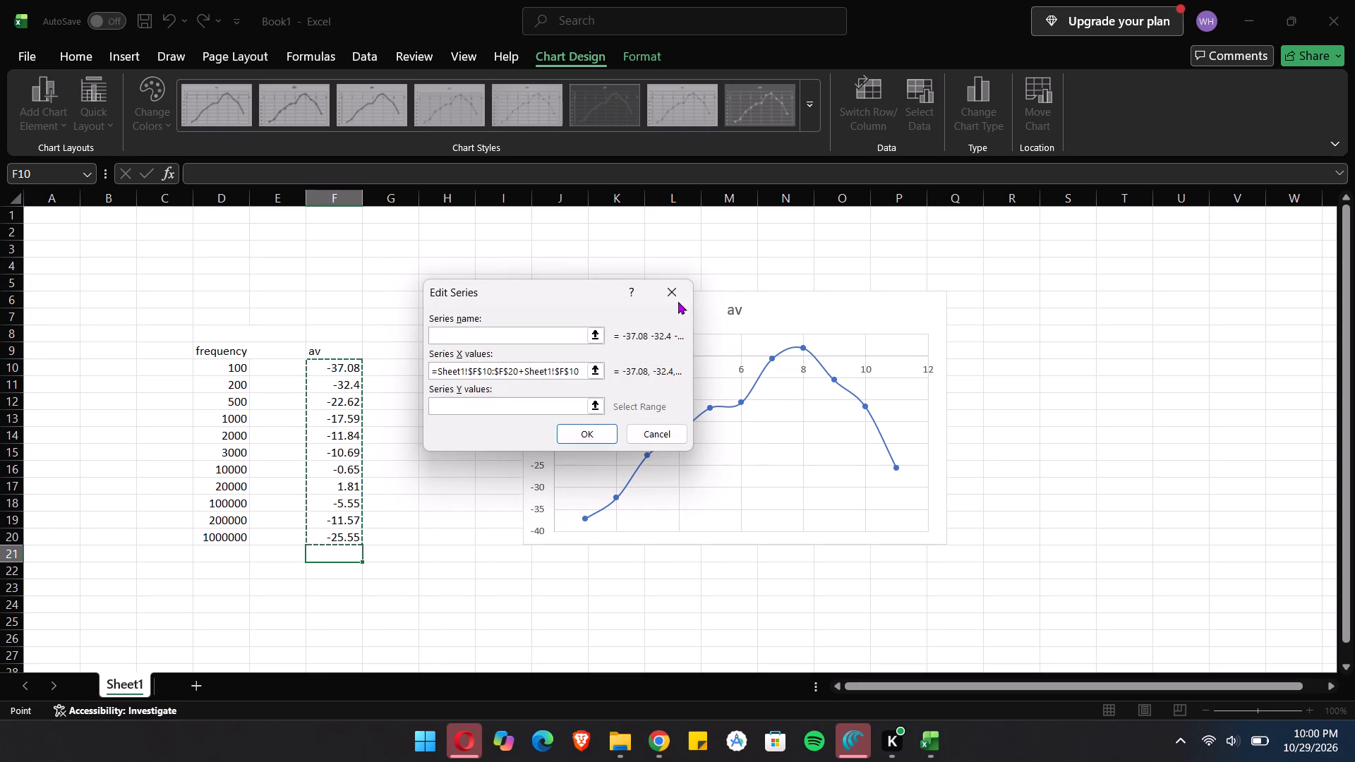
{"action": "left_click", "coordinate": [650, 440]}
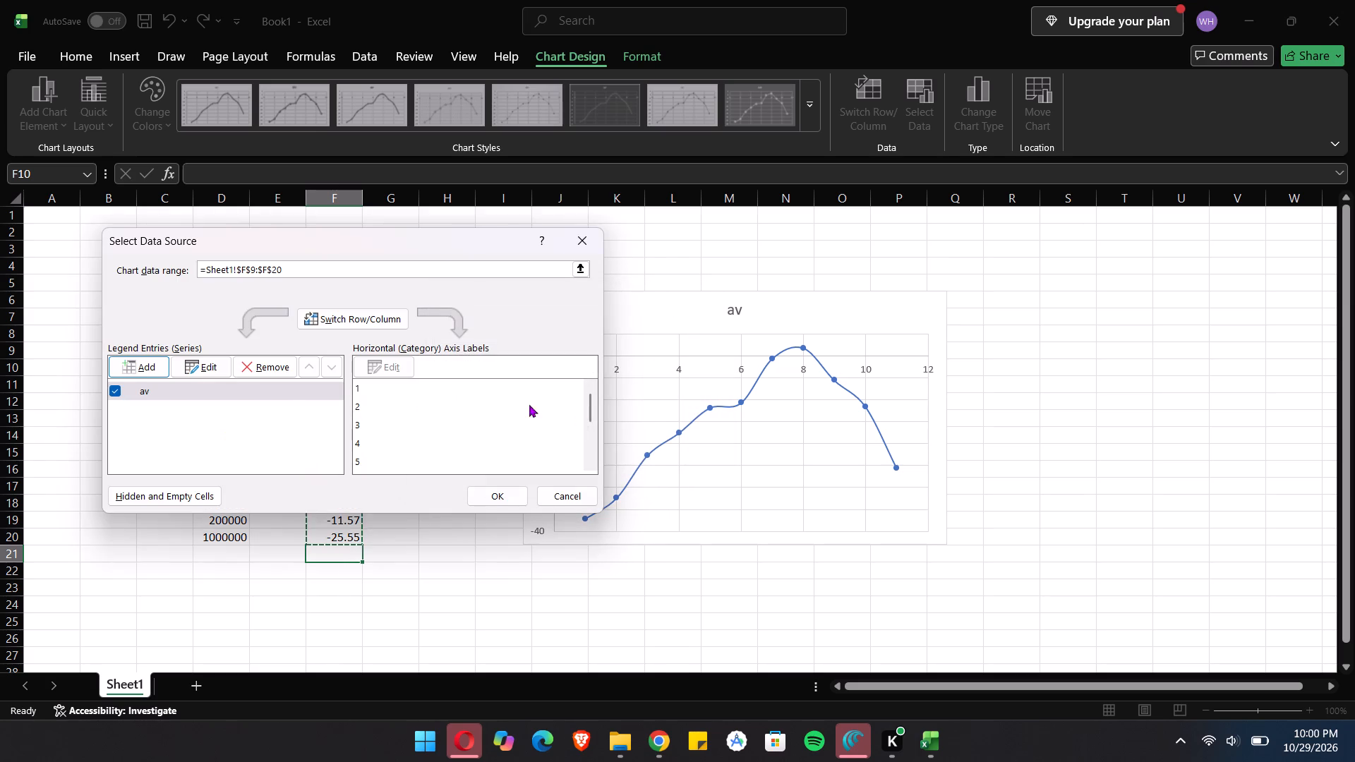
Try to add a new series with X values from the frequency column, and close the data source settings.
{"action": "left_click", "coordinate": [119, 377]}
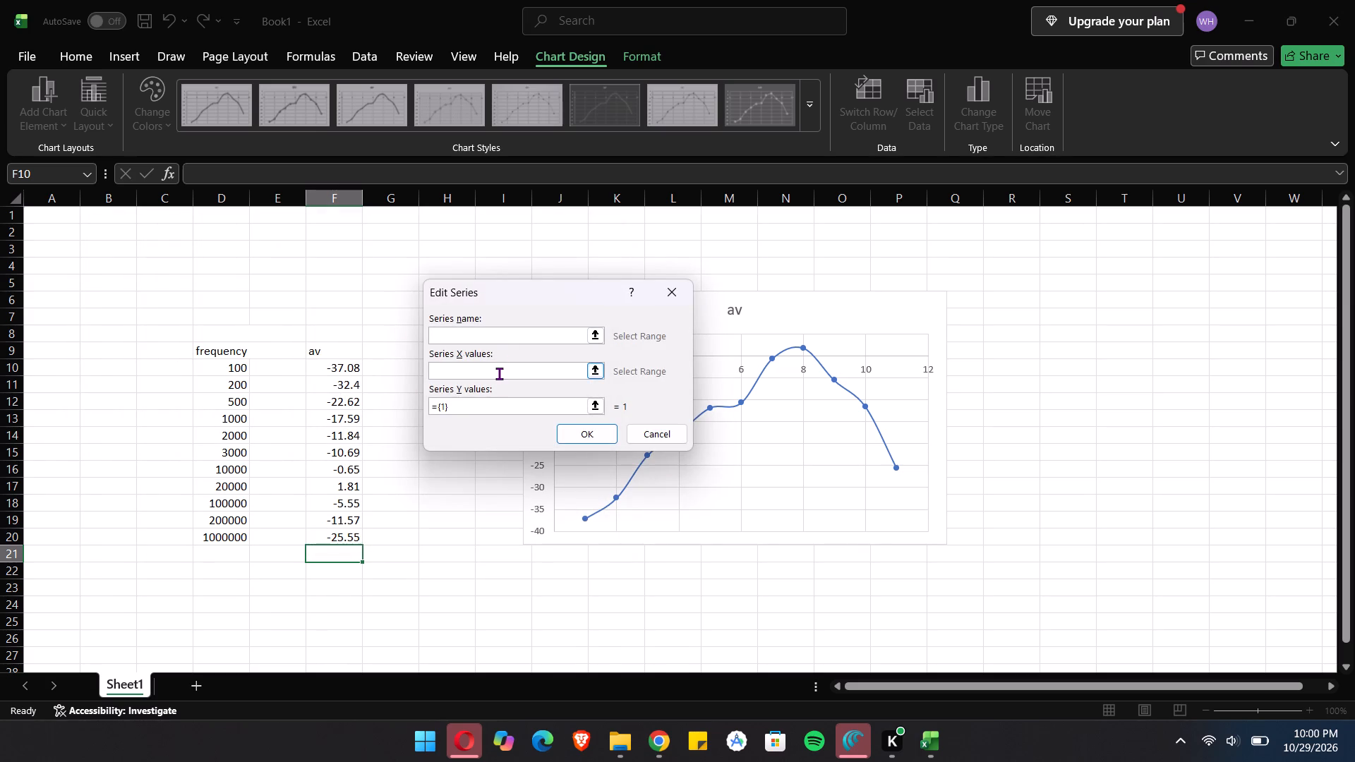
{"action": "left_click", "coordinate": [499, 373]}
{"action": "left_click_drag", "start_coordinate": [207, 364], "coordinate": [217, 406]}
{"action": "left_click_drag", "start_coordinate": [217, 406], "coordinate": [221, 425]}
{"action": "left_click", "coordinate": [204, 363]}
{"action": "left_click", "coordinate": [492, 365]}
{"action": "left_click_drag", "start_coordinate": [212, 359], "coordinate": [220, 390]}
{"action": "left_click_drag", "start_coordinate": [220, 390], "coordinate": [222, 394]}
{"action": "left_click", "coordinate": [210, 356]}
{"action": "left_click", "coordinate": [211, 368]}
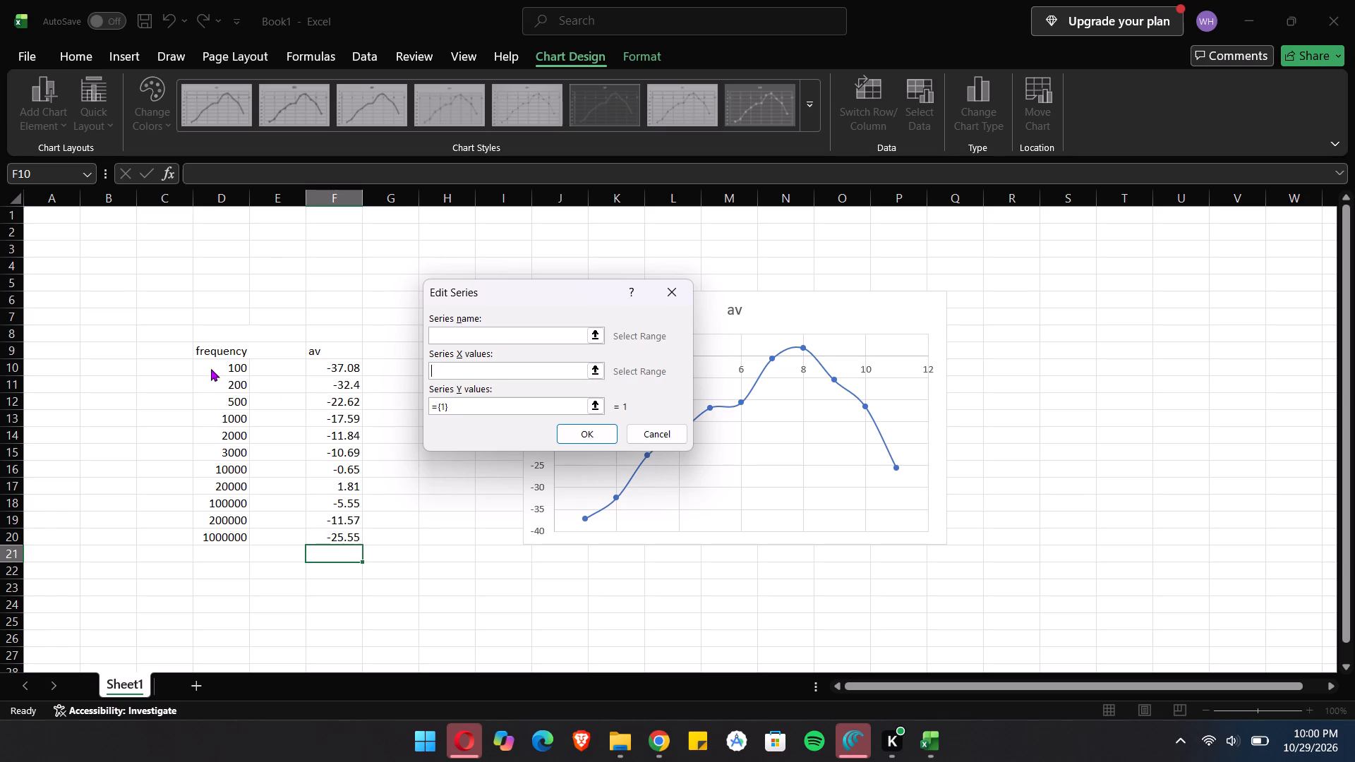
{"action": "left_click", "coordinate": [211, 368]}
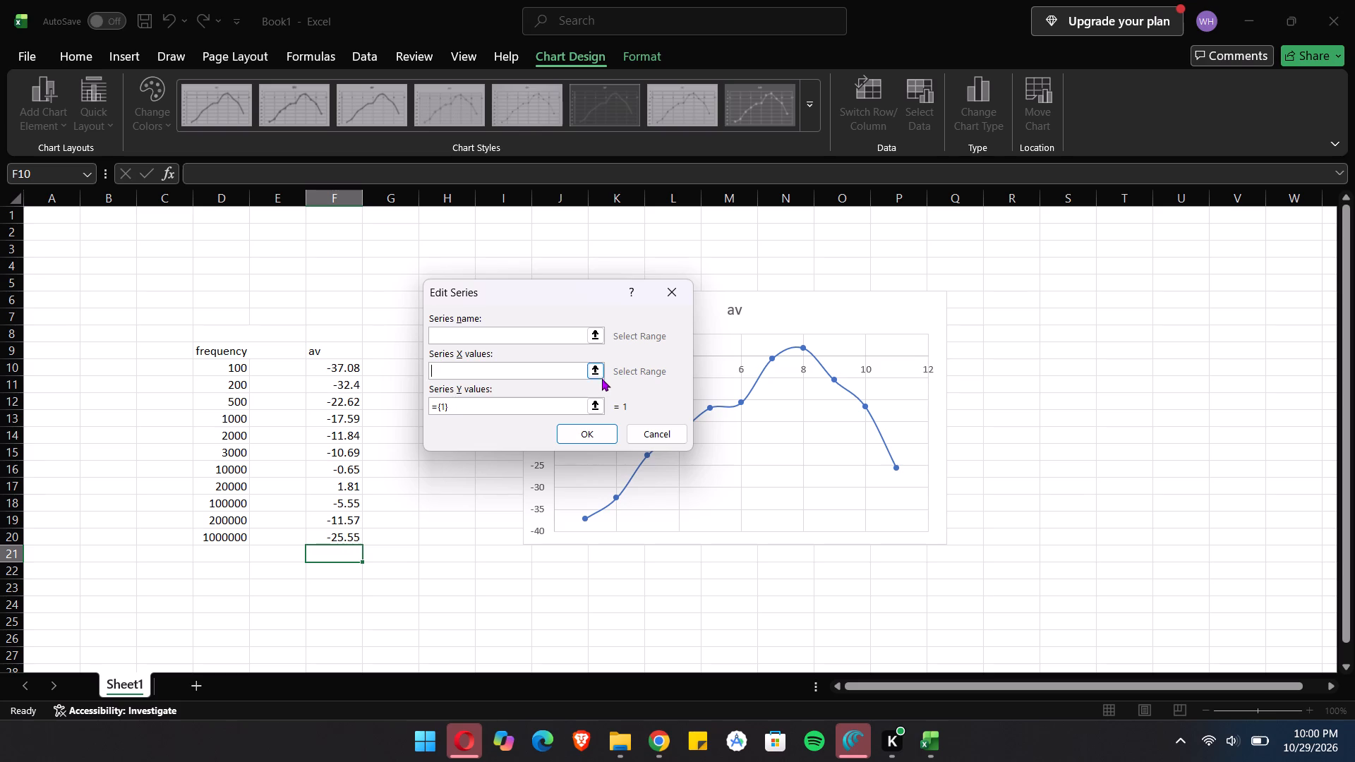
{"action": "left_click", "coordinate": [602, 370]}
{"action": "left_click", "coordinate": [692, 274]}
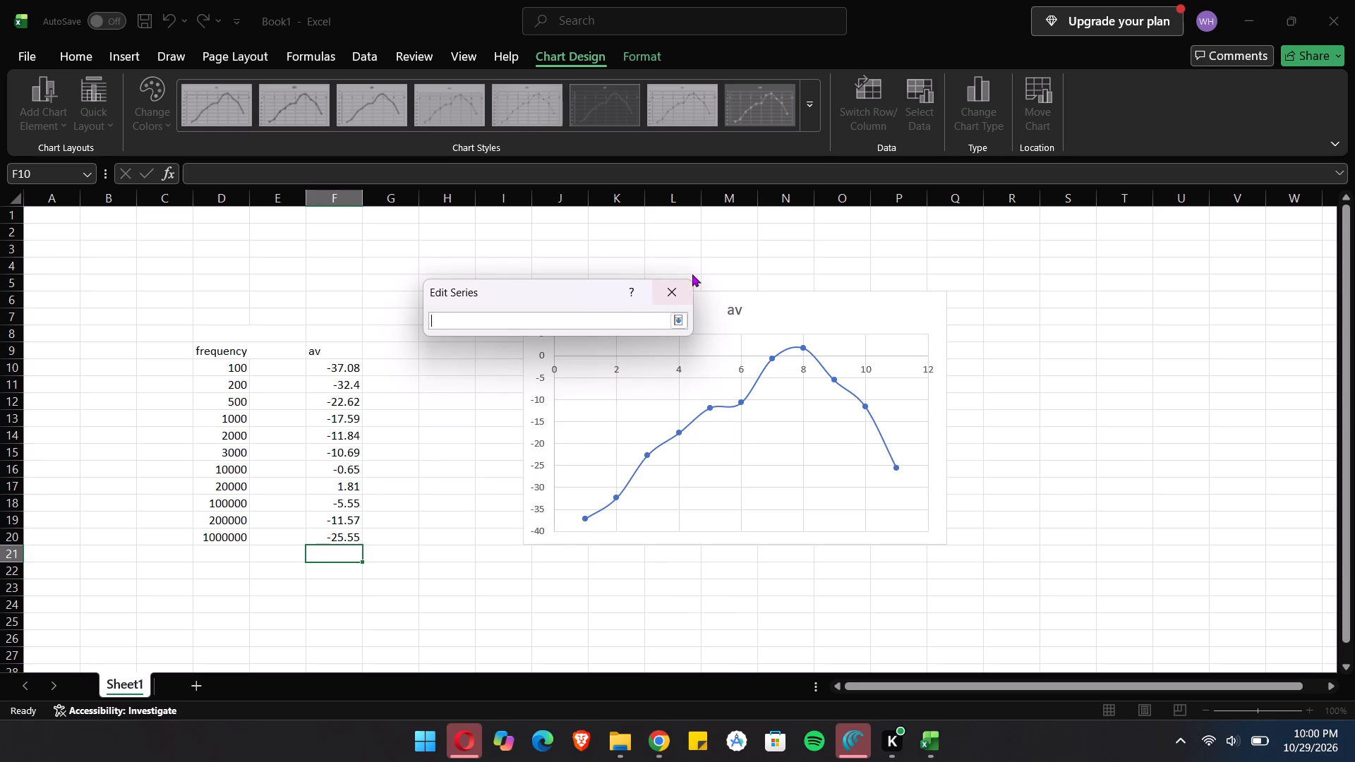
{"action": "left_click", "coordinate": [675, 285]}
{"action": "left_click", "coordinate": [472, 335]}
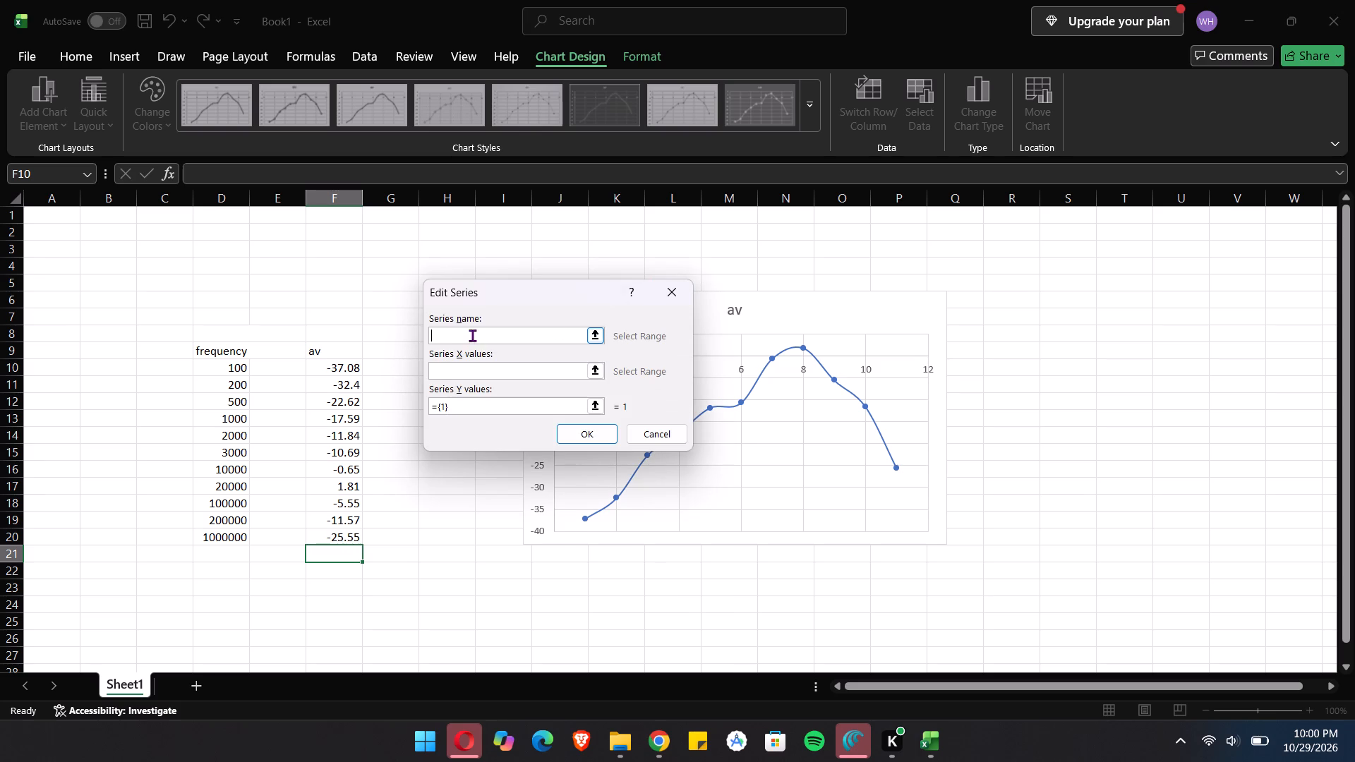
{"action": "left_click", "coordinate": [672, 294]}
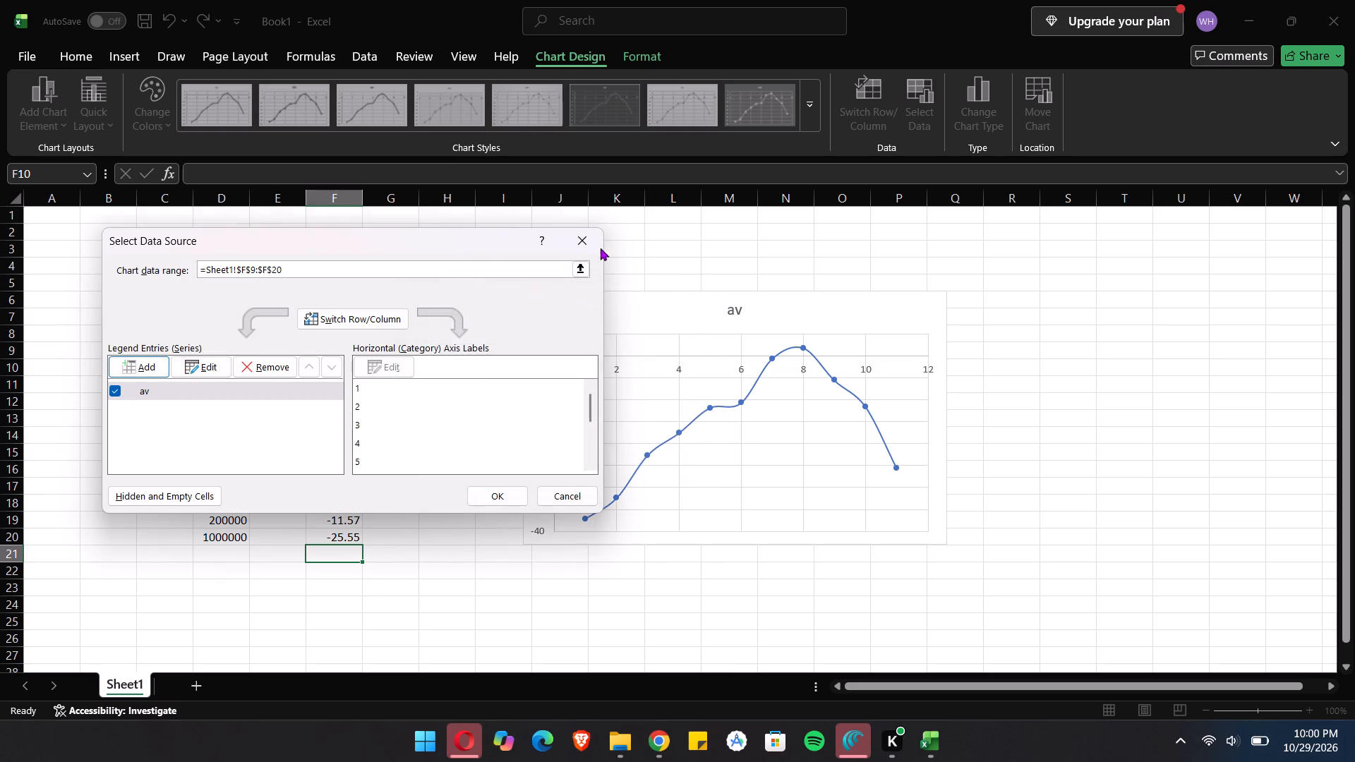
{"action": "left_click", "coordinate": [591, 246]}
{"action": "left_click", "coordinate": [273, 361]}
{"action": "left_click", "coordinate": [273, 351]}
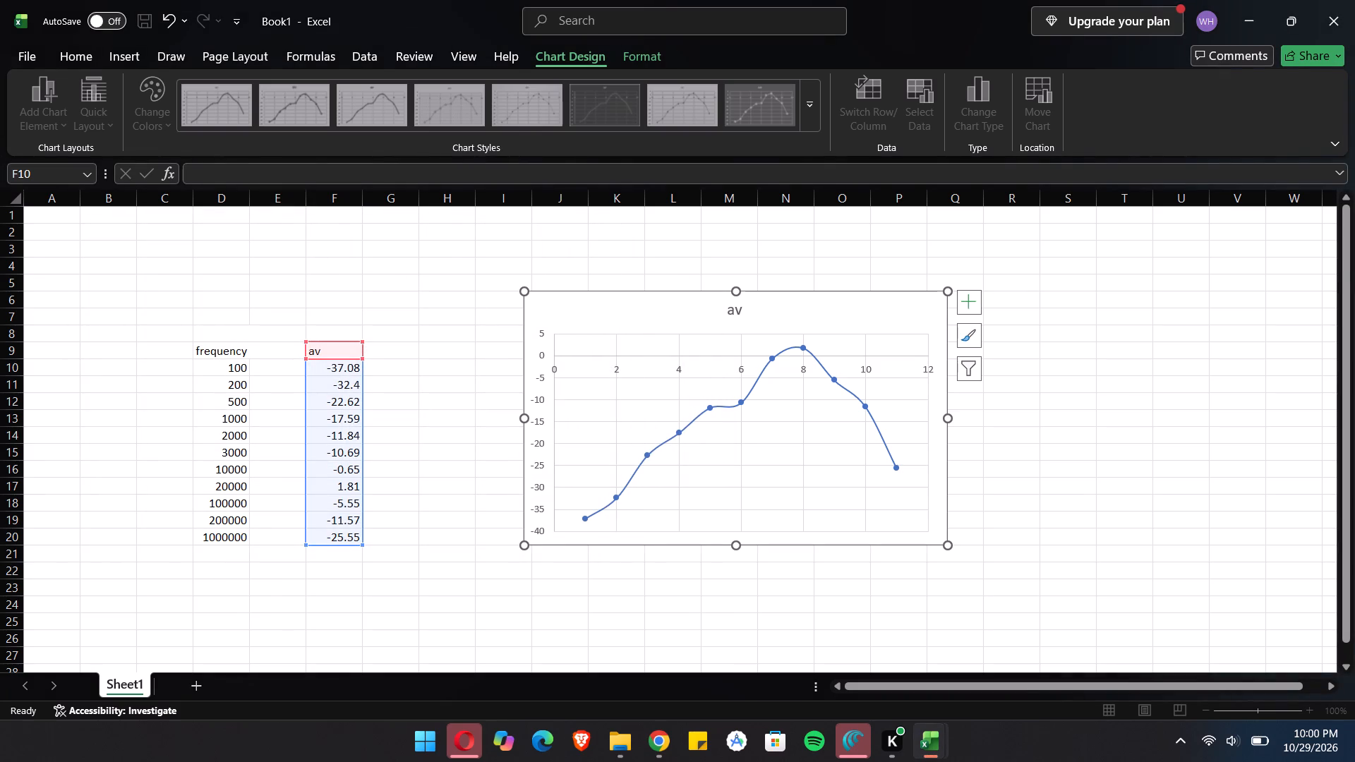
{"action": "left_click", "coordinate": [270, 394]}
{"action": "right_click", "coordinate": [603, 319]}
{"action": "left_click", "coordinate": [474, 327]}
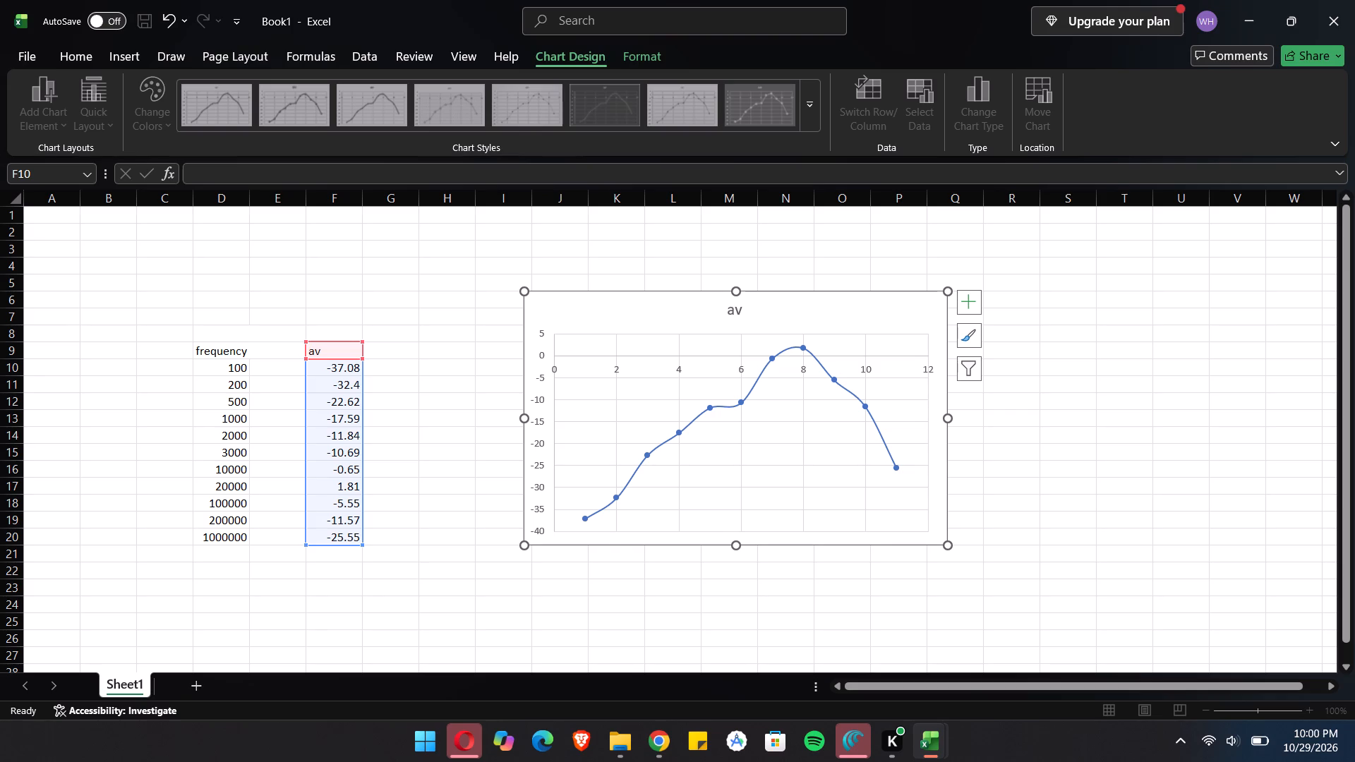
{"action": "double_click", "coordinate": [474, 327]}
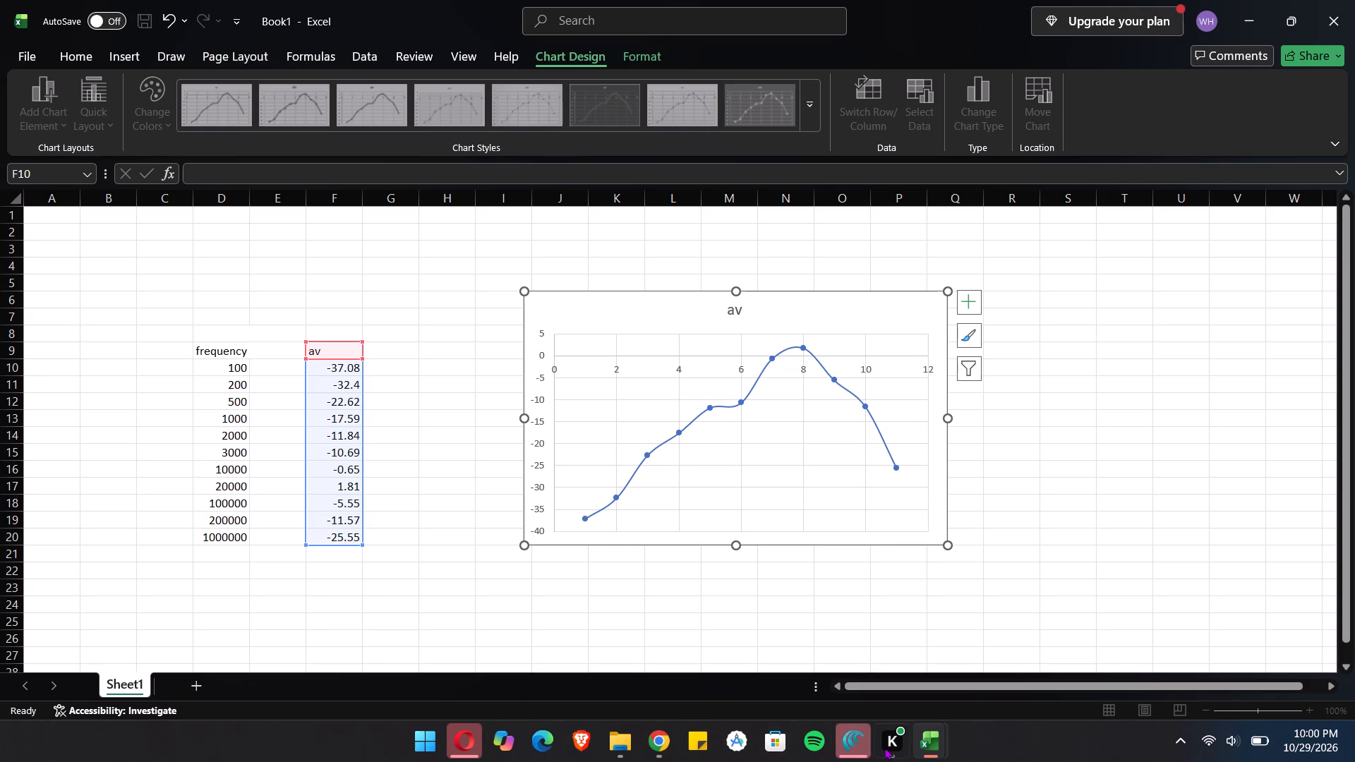
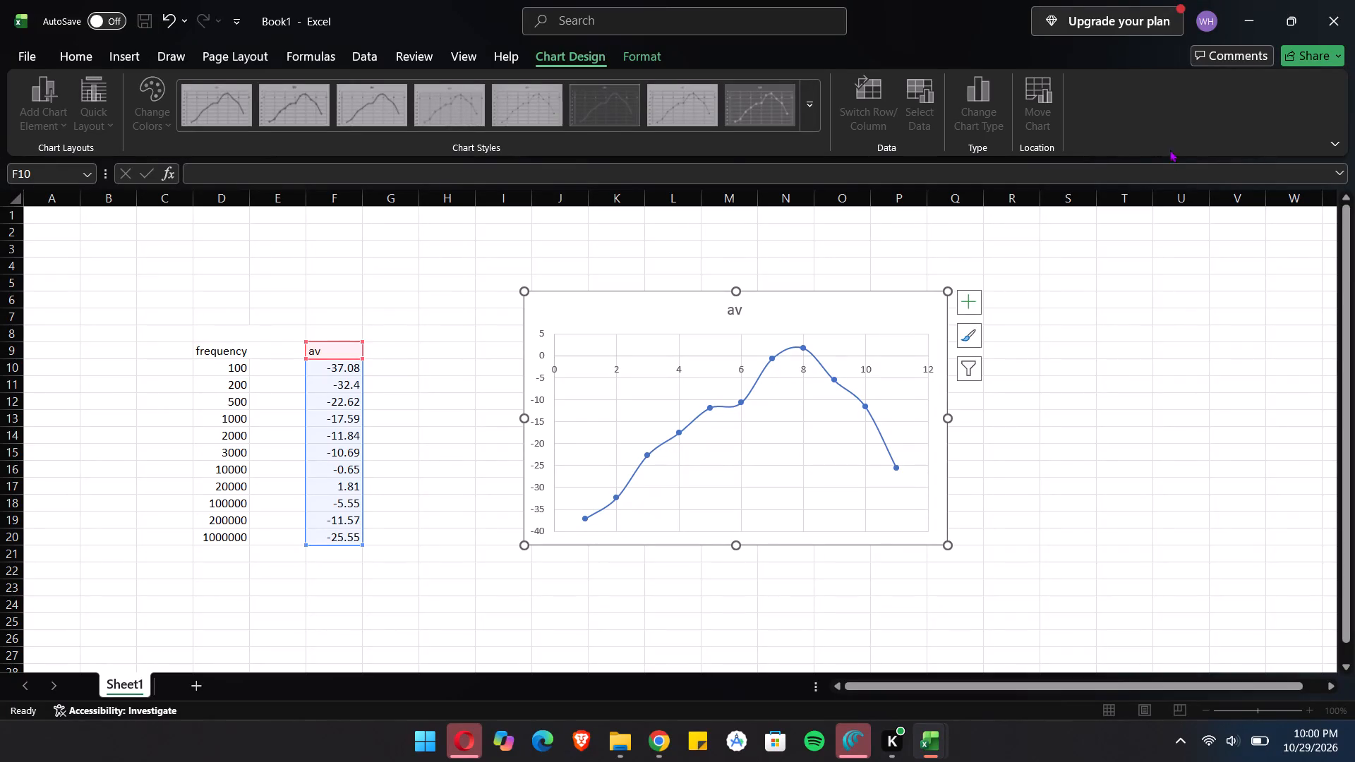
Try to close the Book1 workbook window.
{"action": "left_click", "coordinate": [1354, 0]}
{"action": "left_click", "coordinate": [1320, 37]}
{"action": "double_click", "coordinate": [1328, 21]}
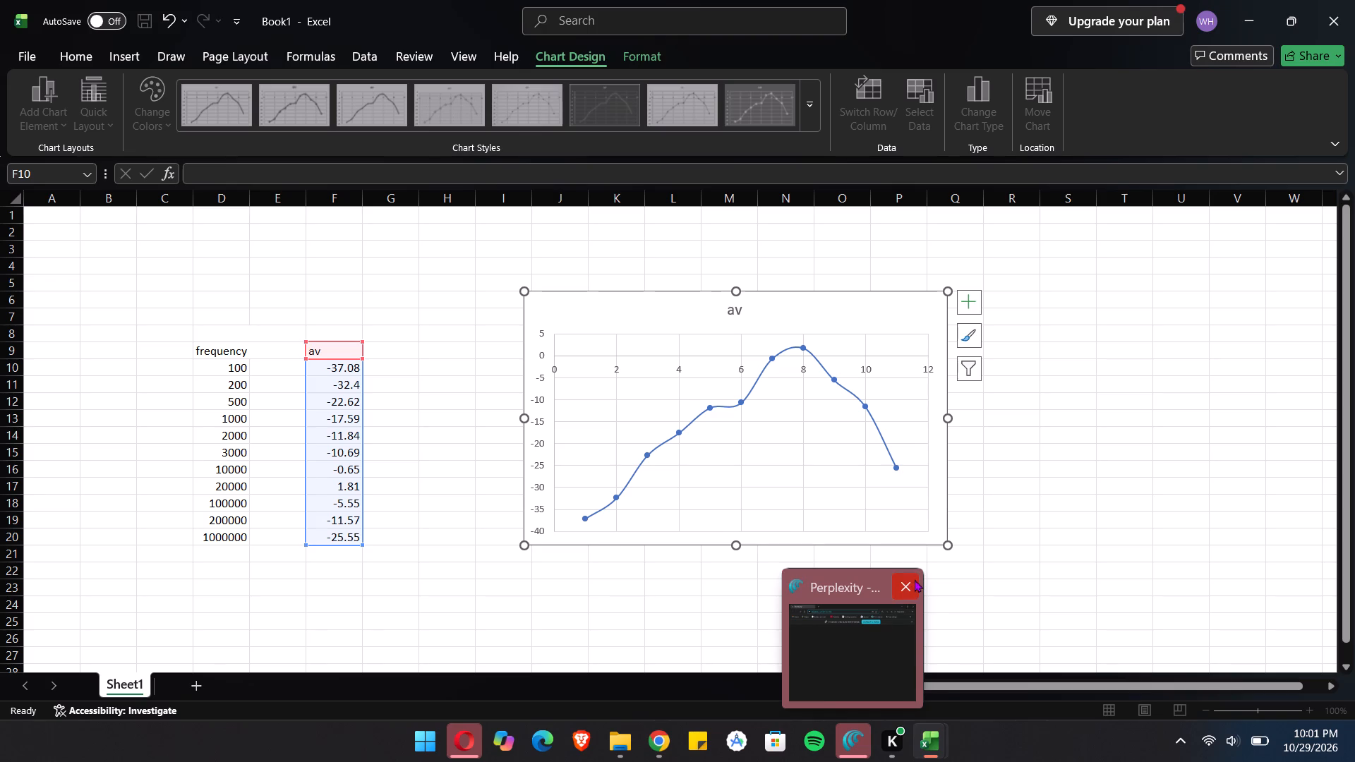
Close the Perplexity window.
{"action": "left_click", "coordinate": [915, 579]}
{"action": "left_click", "coordinate": [907, 588]}
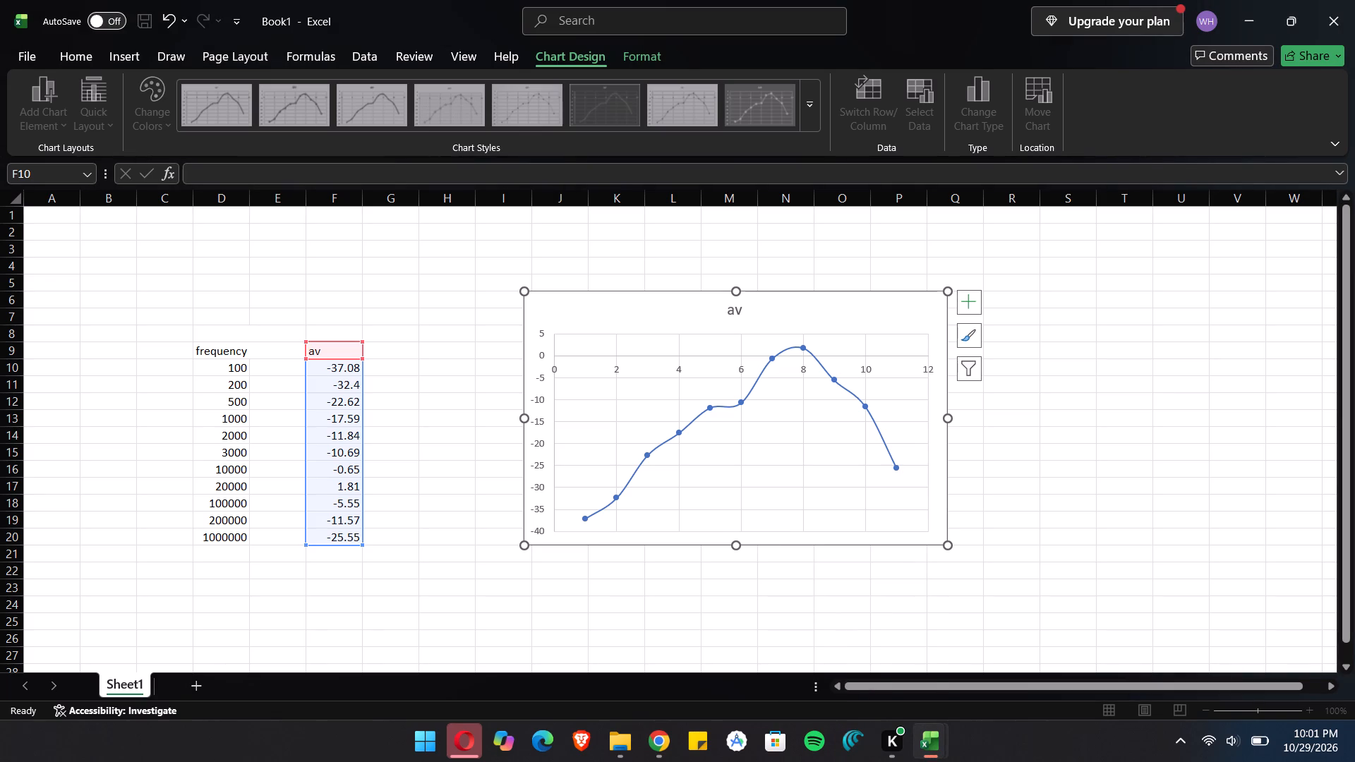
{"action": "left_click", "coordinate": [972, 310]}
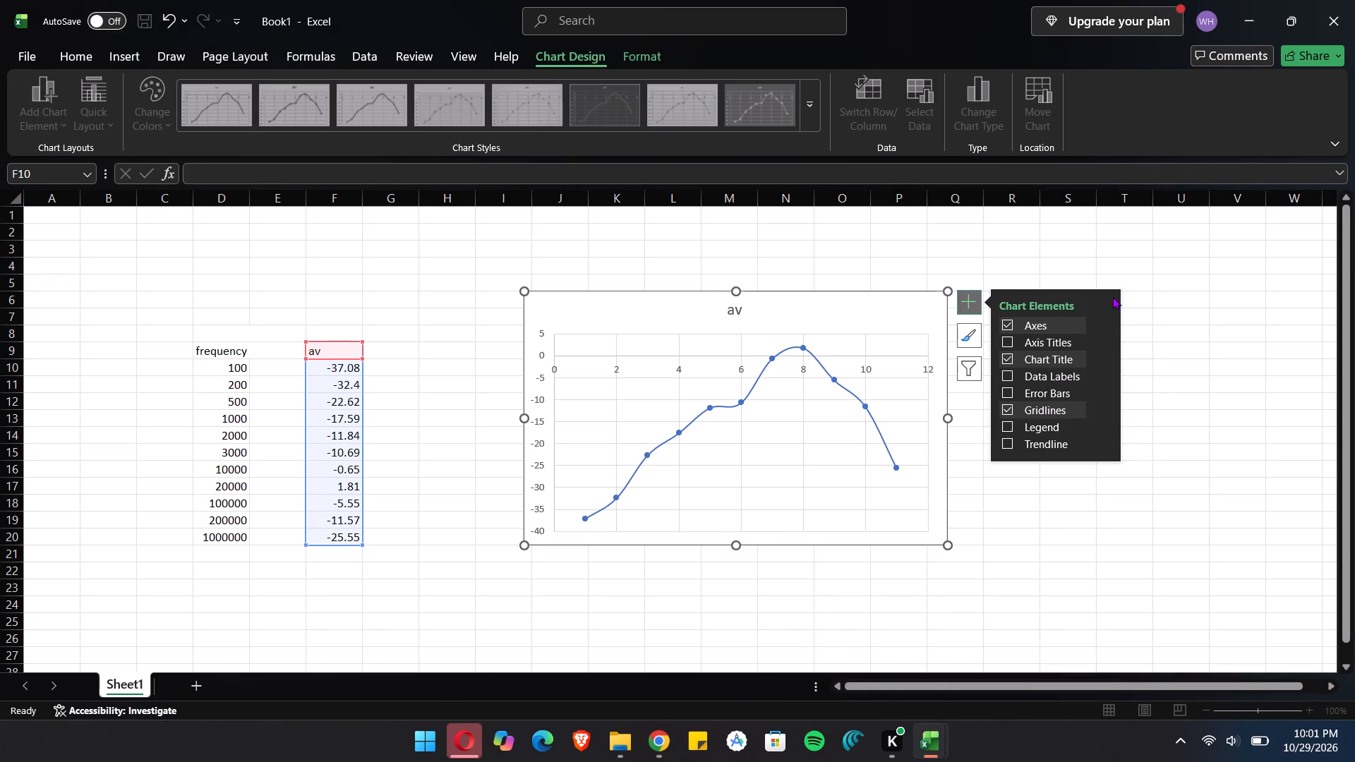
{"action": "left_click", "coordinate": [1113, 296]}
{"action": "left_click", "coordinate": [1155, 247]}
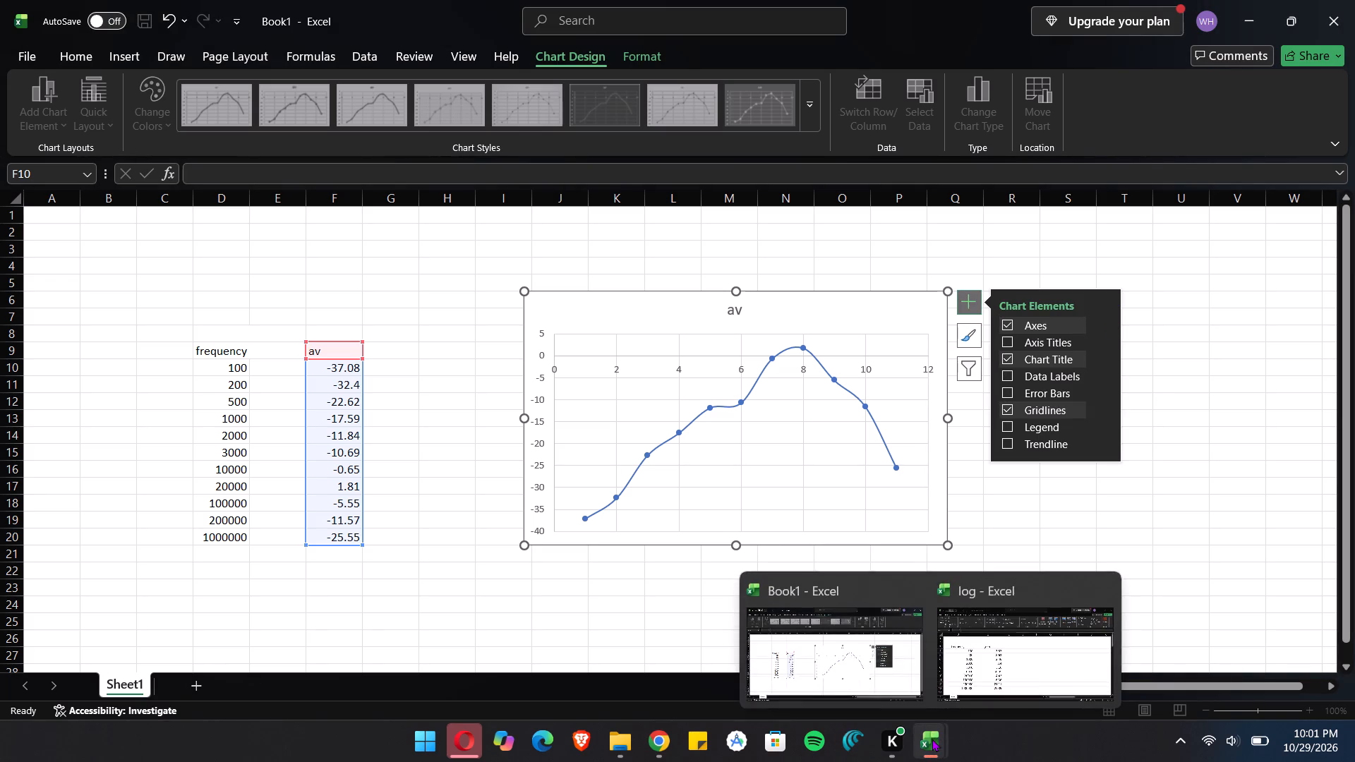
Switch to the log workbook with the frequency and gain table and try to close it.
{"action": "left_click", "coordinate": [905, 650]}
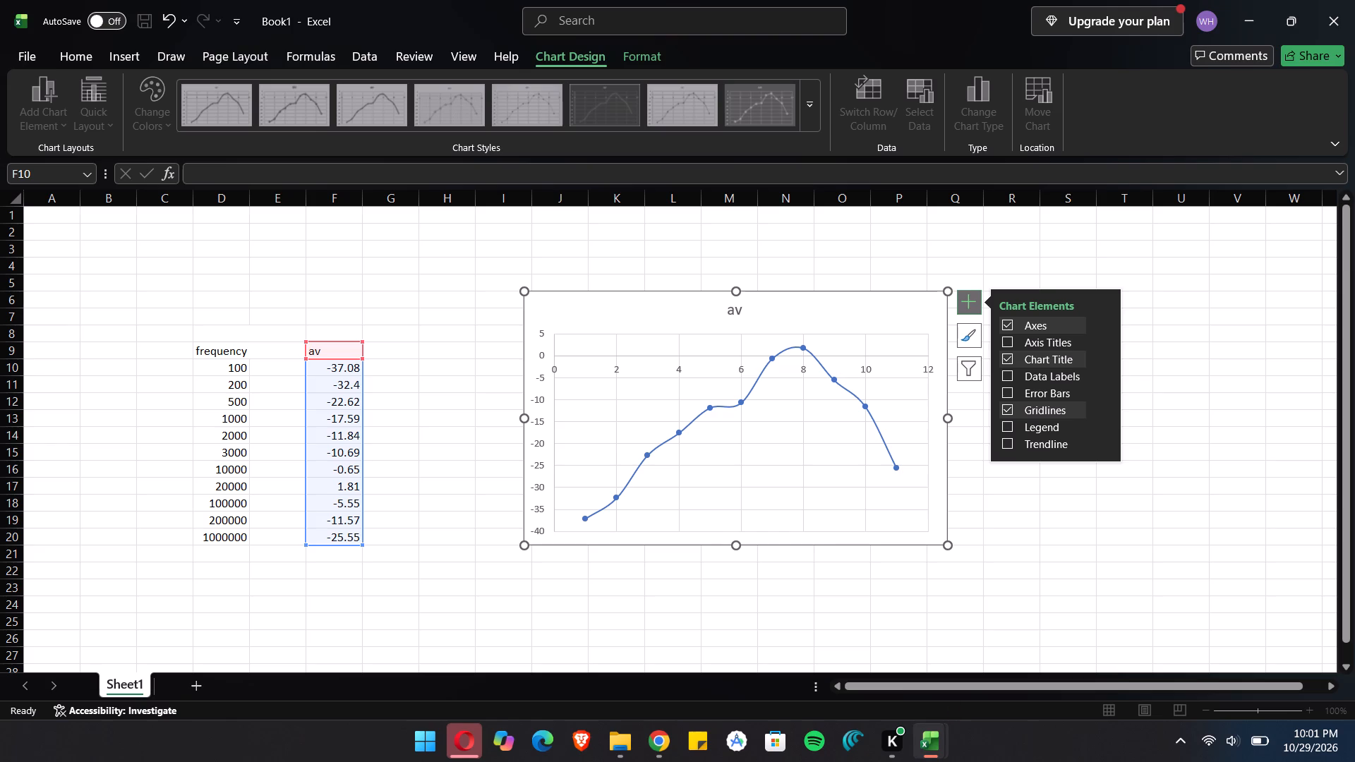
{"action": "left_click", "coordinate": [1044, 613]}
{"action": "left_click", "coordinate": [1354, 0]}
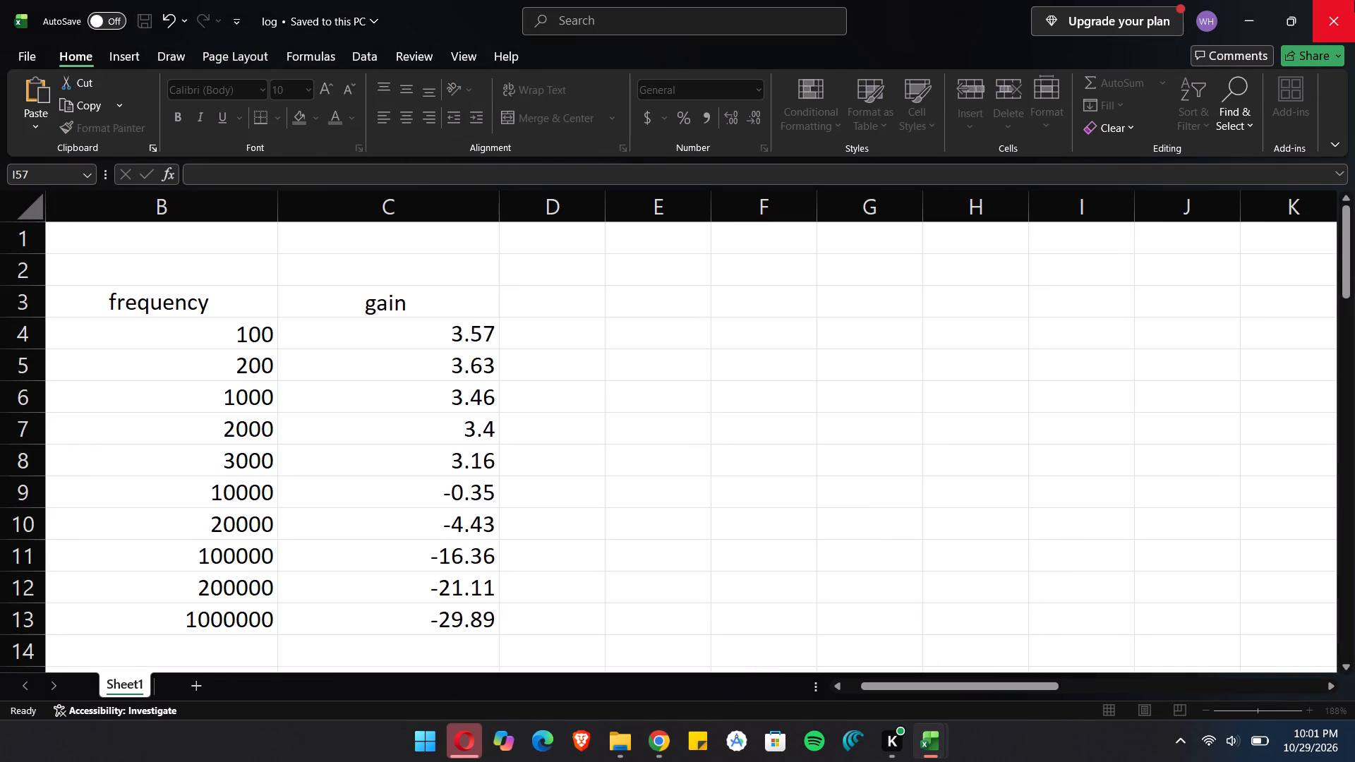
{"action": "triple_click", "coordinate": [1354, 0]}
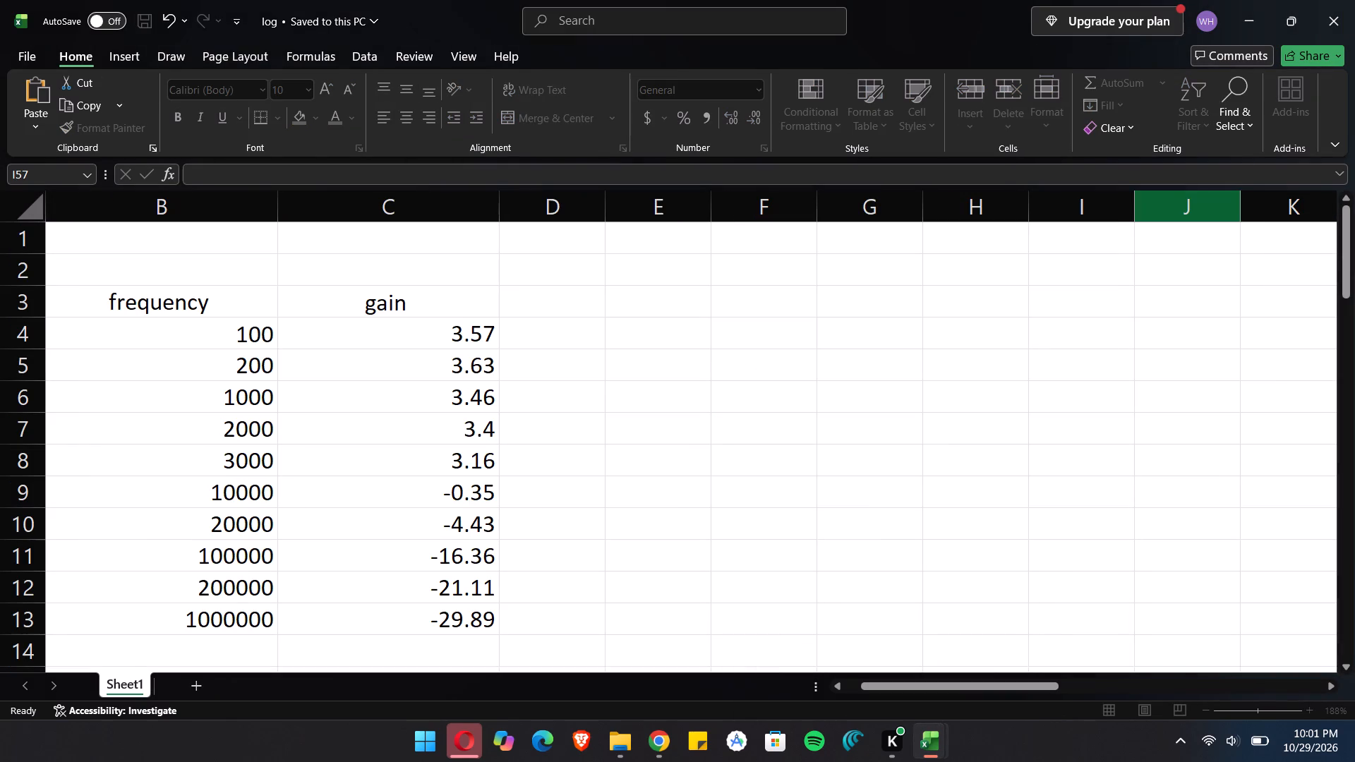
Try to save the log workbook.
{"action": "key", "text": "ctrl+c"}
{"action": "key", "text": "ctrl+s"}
Search the computer for "task" and open the top result.
{"action": "left_click", "coordinate": [432, 761]}
{"action": "type", "text": "task"}
{"action": "key", "text": "Return"}
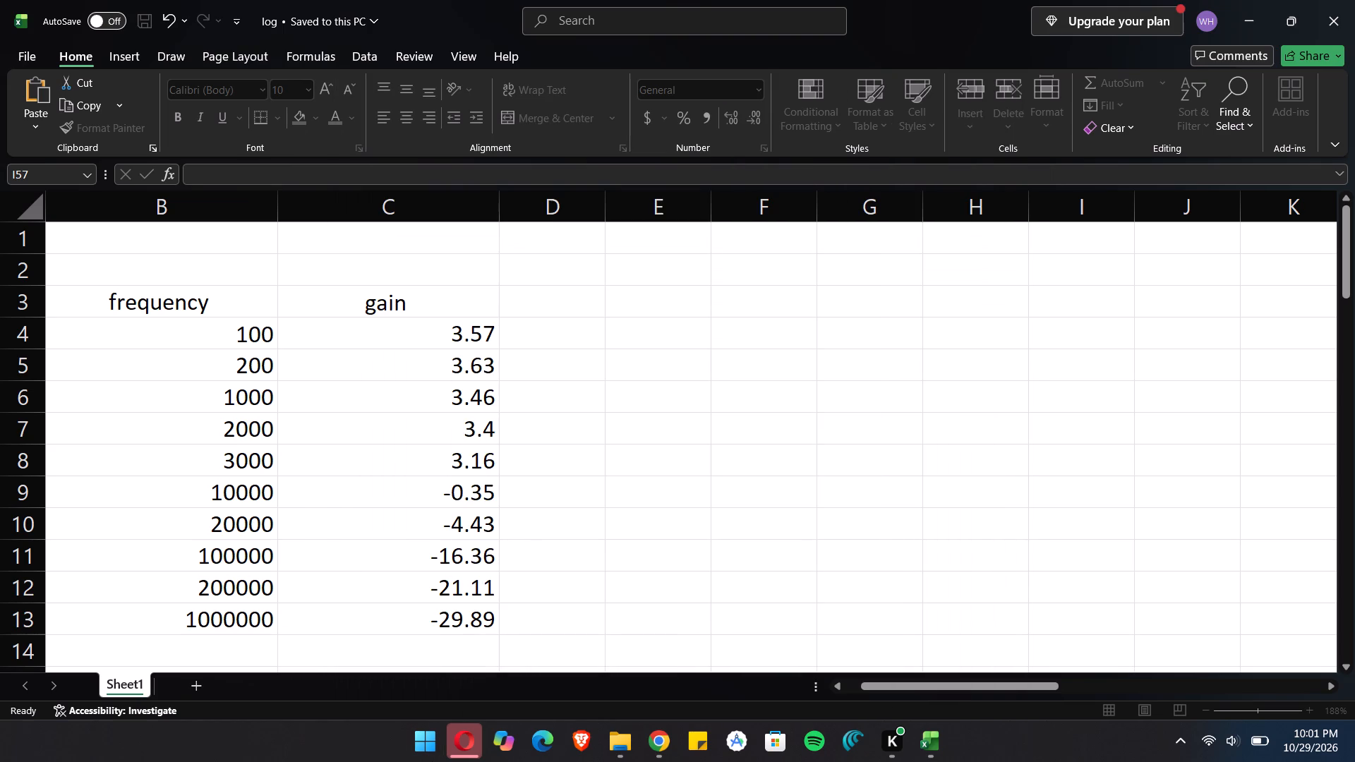
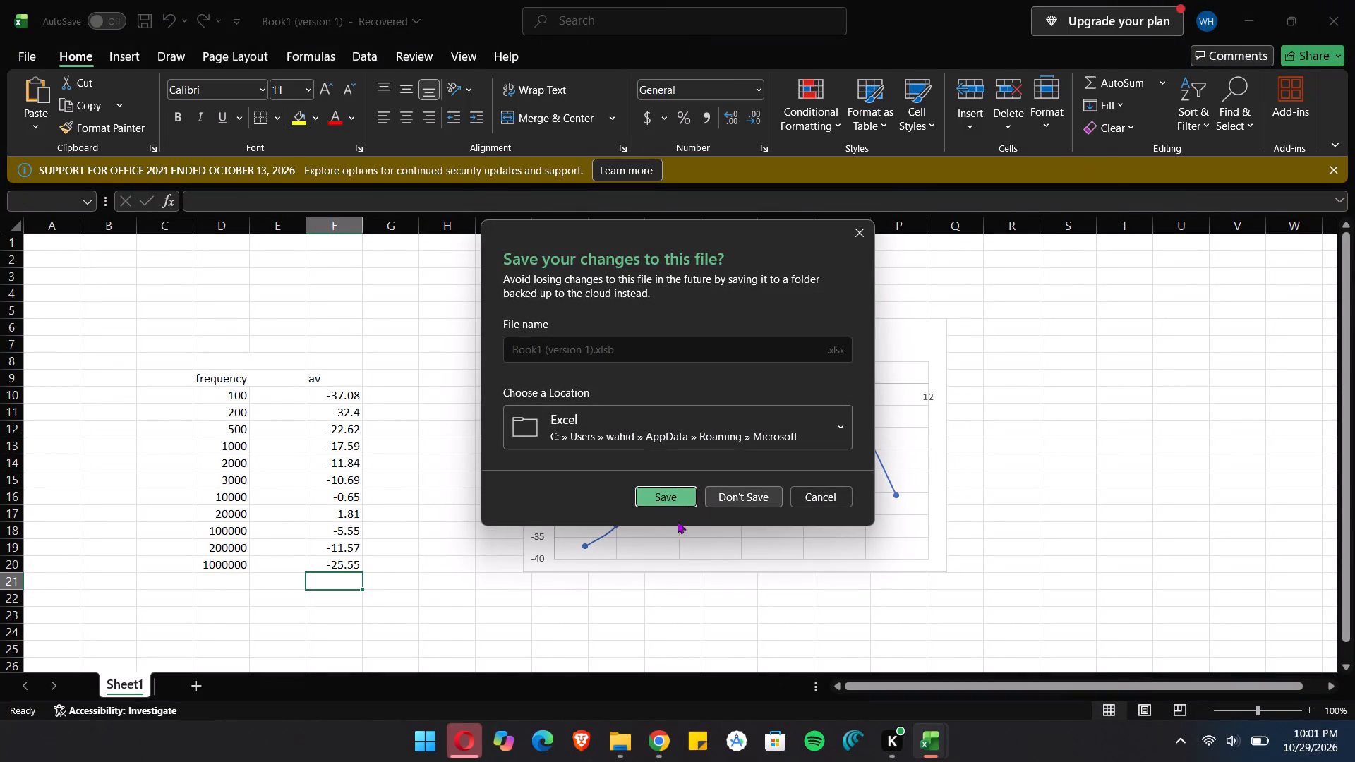
Discard the changes to the recovered Book1 (version 1) workbook and finish closing it.
{"action": "left_click", "coordinate": [749, 492]}
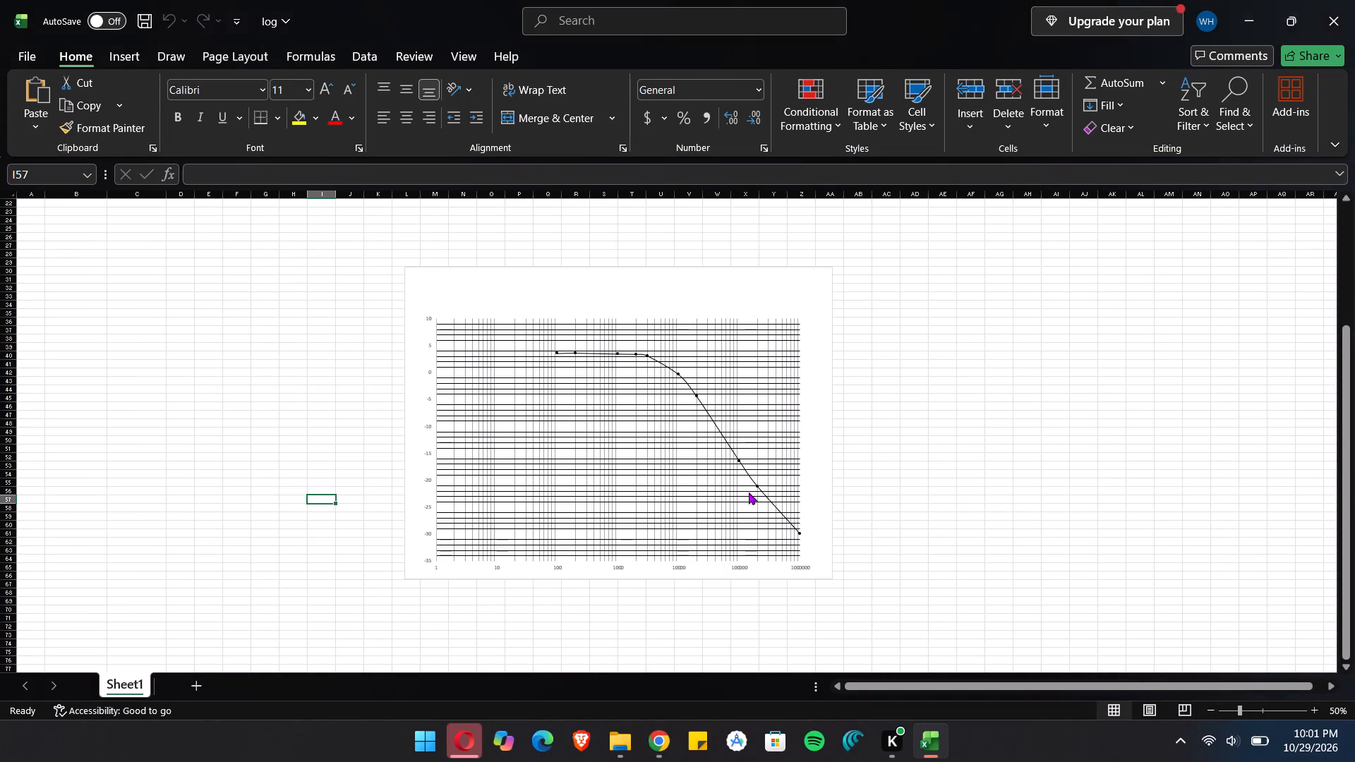
Start closing the log workbook that contains the logarithmic frequency chart.
{"action": "left_click", "coordinate": [1354, 48]}
{"action": "left_click", "coordinate": [1326, 21]}
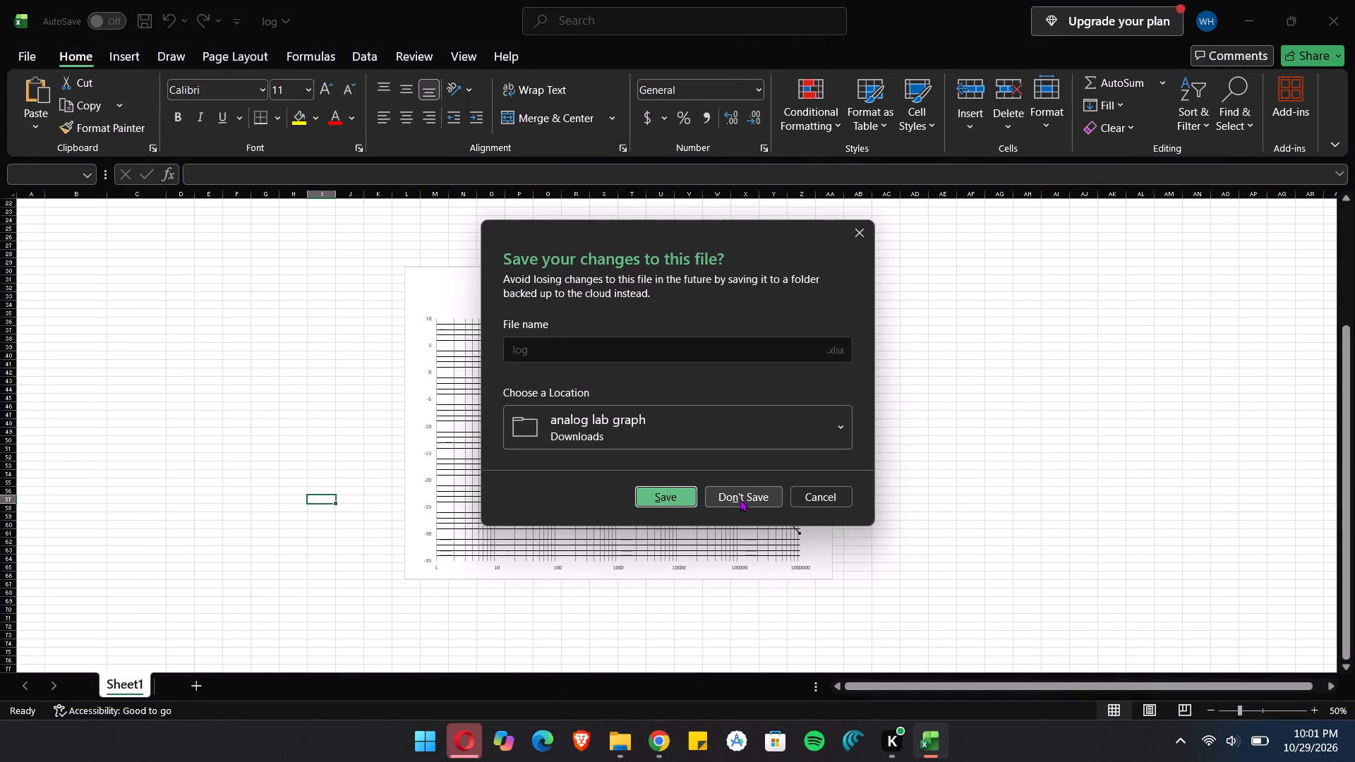
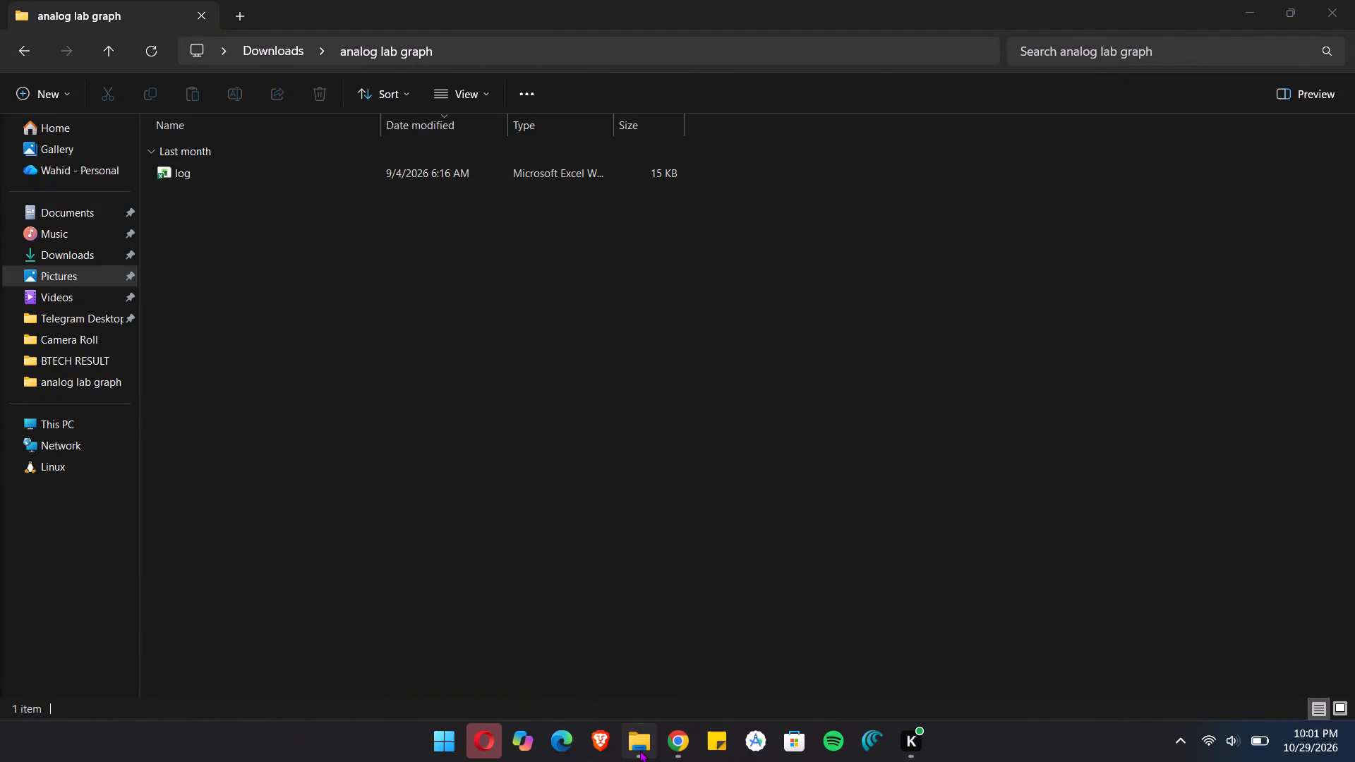
Switch to the Chrome window with the YouTube tutorial on plotting a log graph in Excel.
{"action": "left_click", "coordinate": [721, 597]}
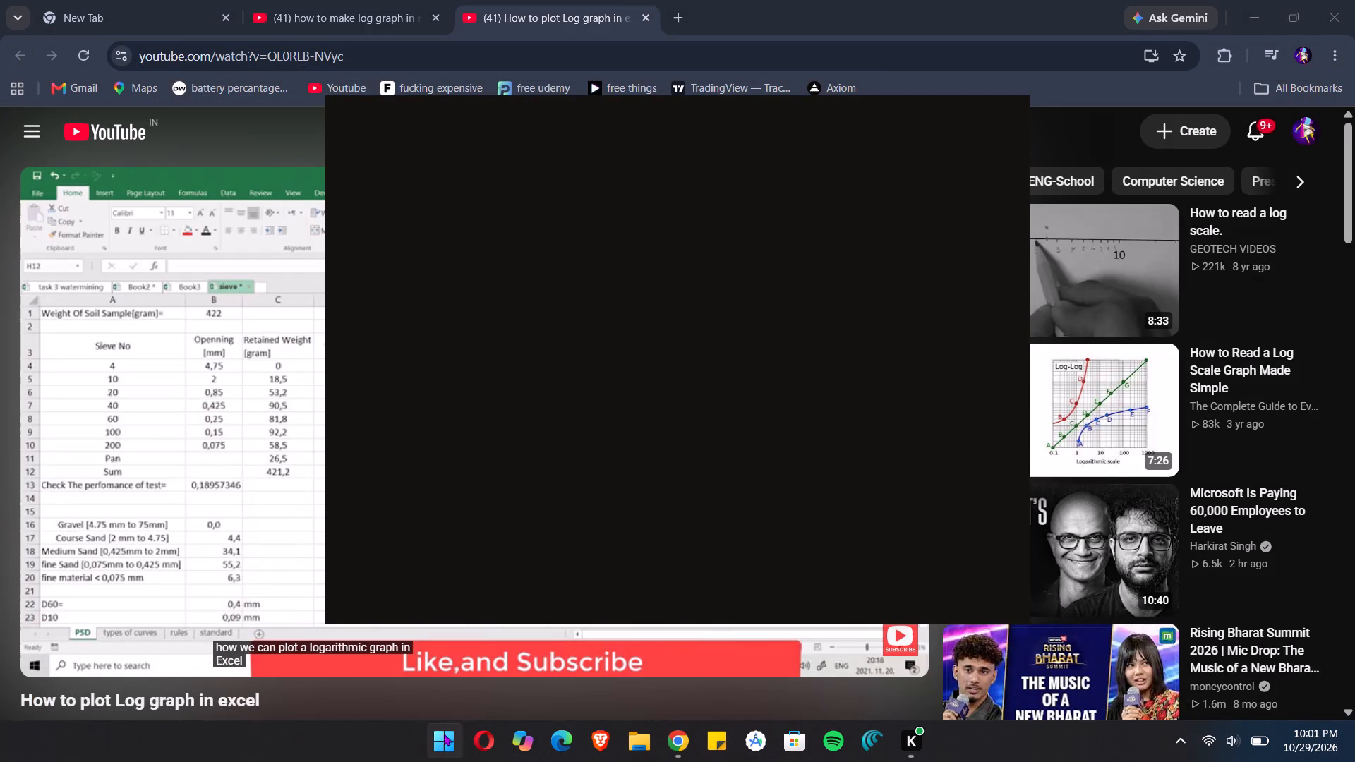
{"action": "left_click", "coordinate": [0, 340]}
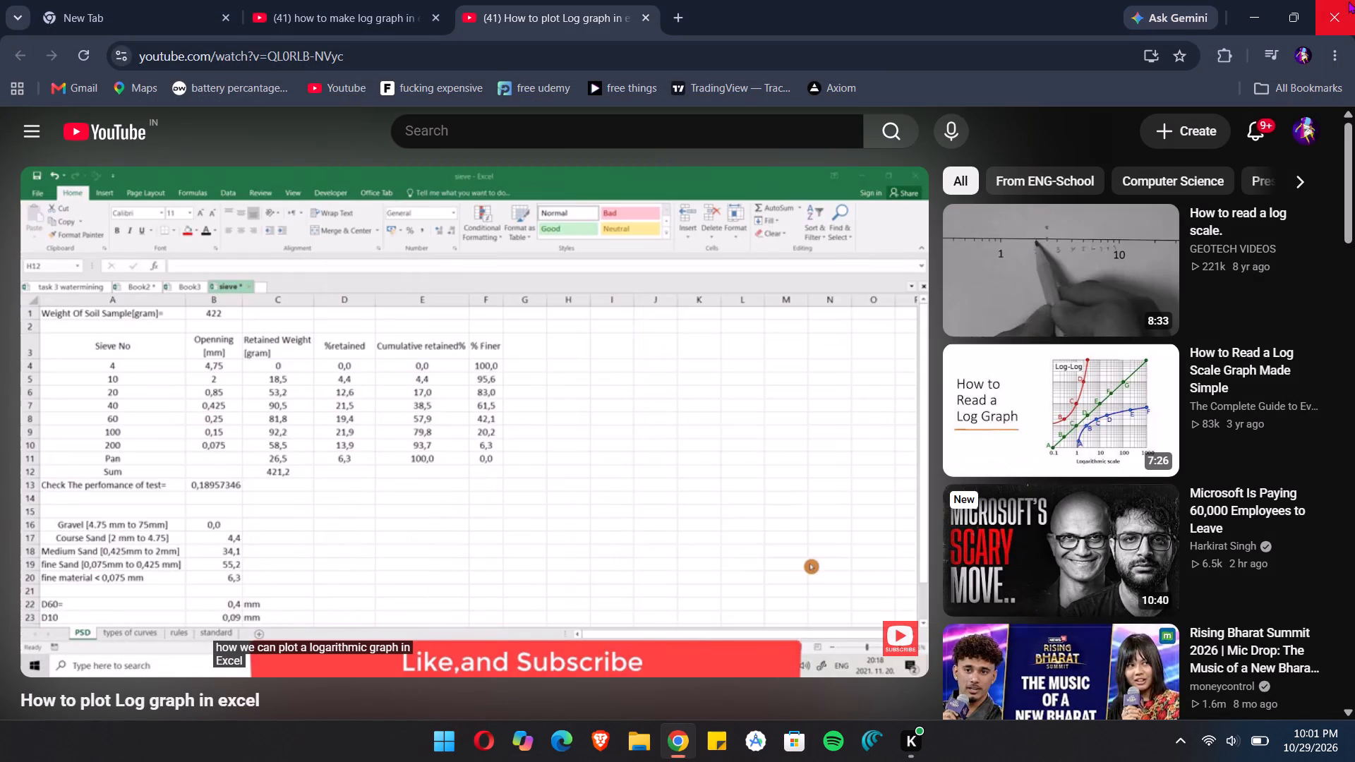
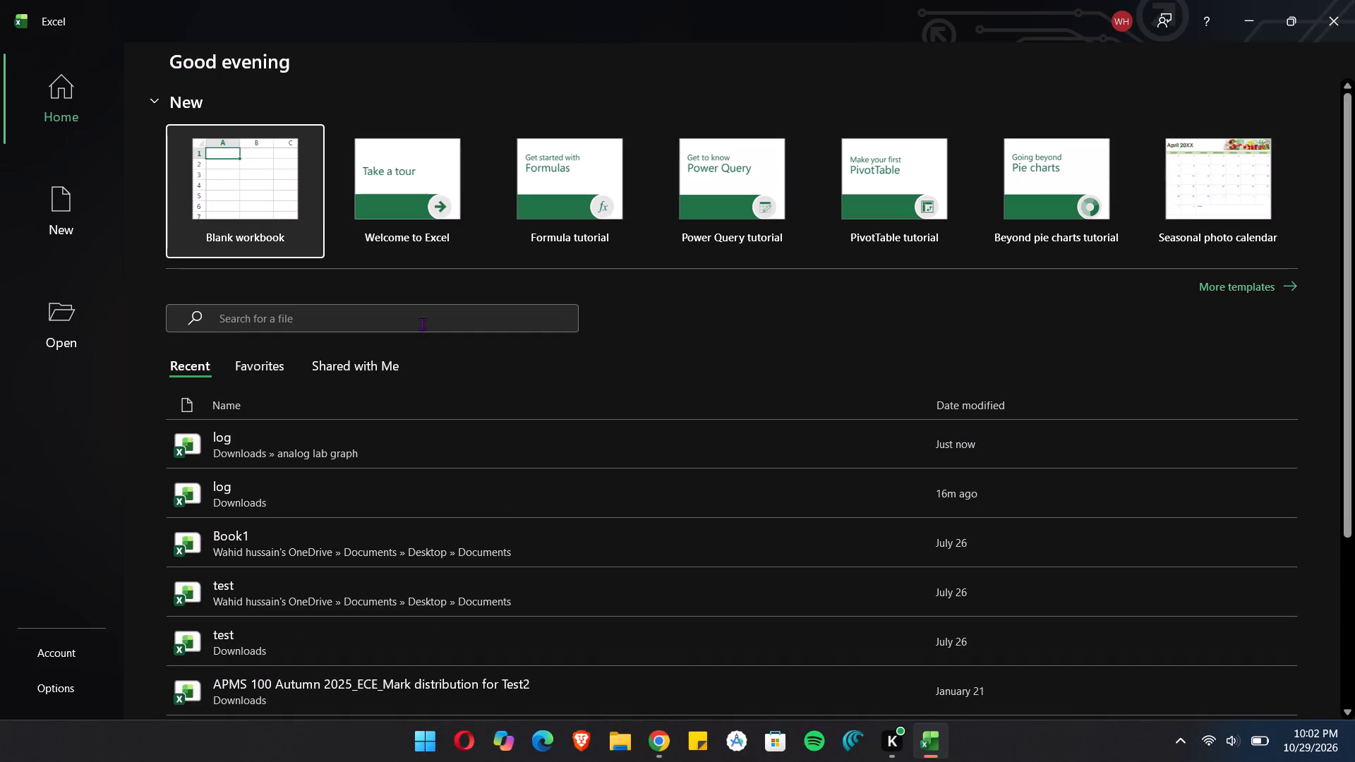
Create a new blank workbook.
{"action": "left_click", "coordinate": [287, 236]}
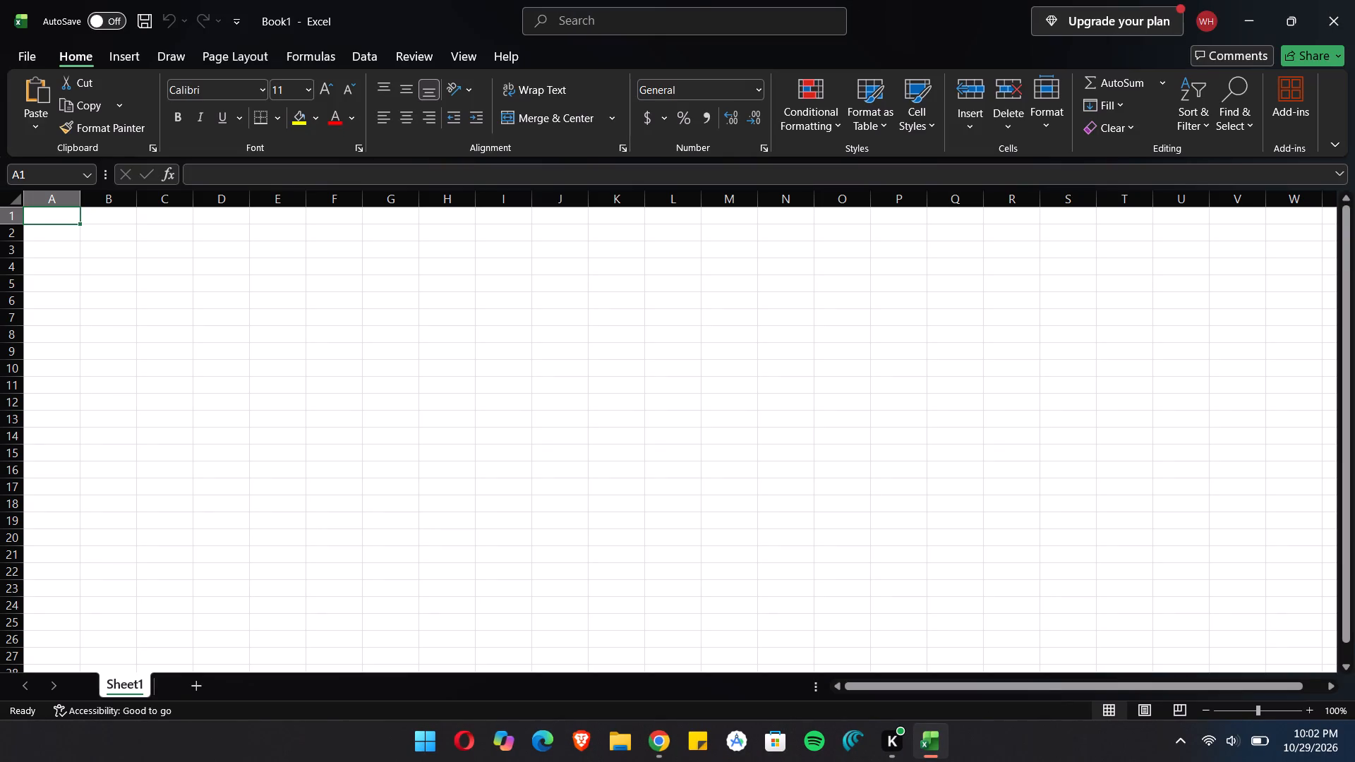
Enter the column heading "frequency" in cell C2.
{"action": "left_click", "coordinate": [90, 222]}
{"action": "left_click_drag", "start_coordinate": [112, 219], "coordinate": [156, 224]}
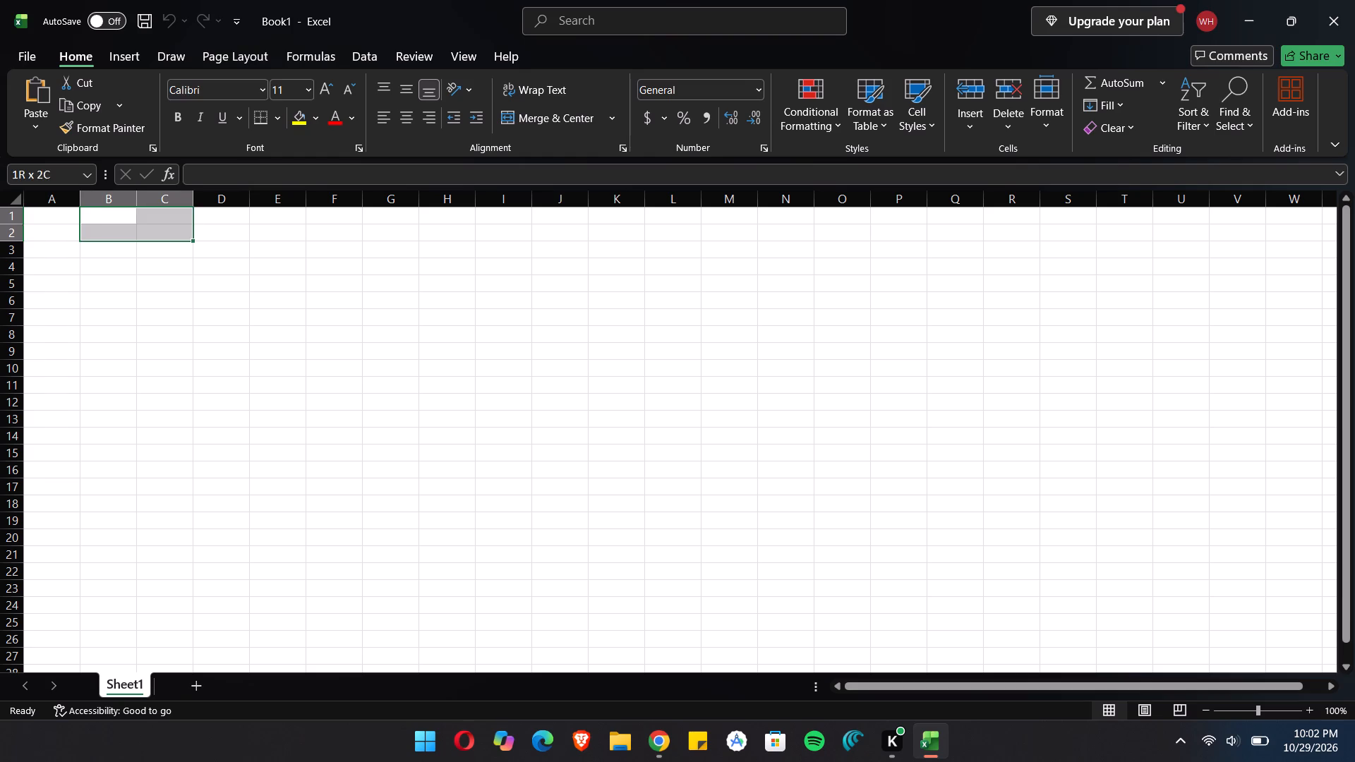
{"action": "left_click_drag", "start_coordinate": [156, 224], "coordinate": [161, 225]}
{"action": "left_click", "coordinate": [161, 225]}
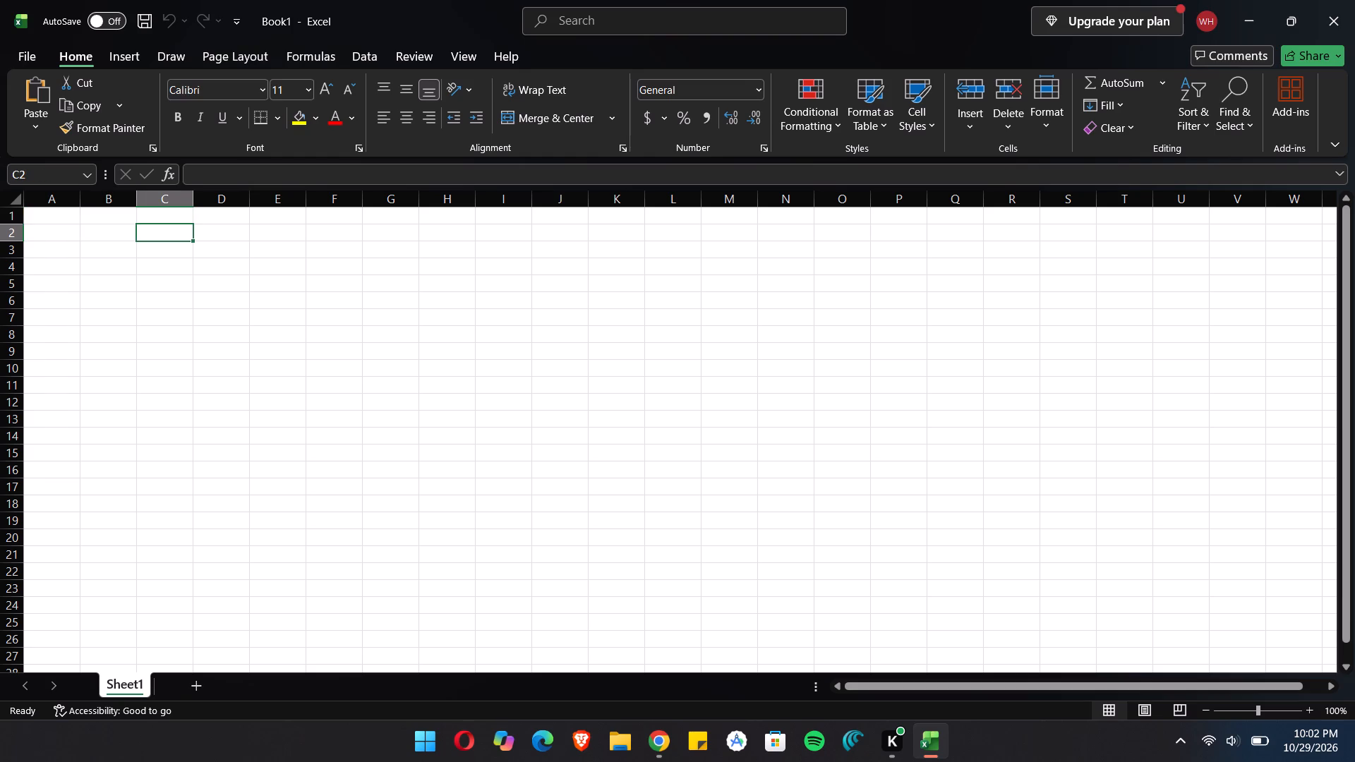
{"action": "type", "text": "frequency"}
Enter the frequency values 100, 200, 500, 1000, 2000 and 3000 in cells C3 to C8.
{"action": "left_click", "coordinate": [179, 252]}
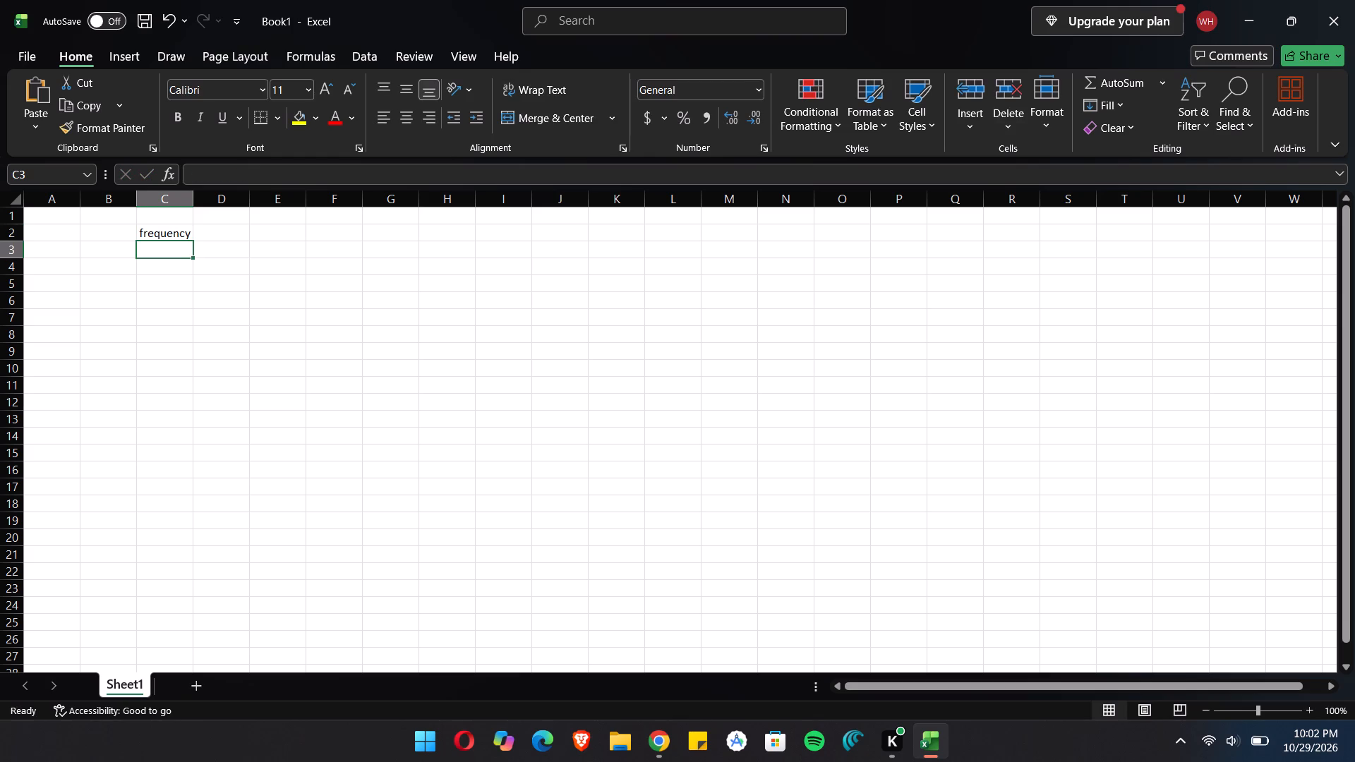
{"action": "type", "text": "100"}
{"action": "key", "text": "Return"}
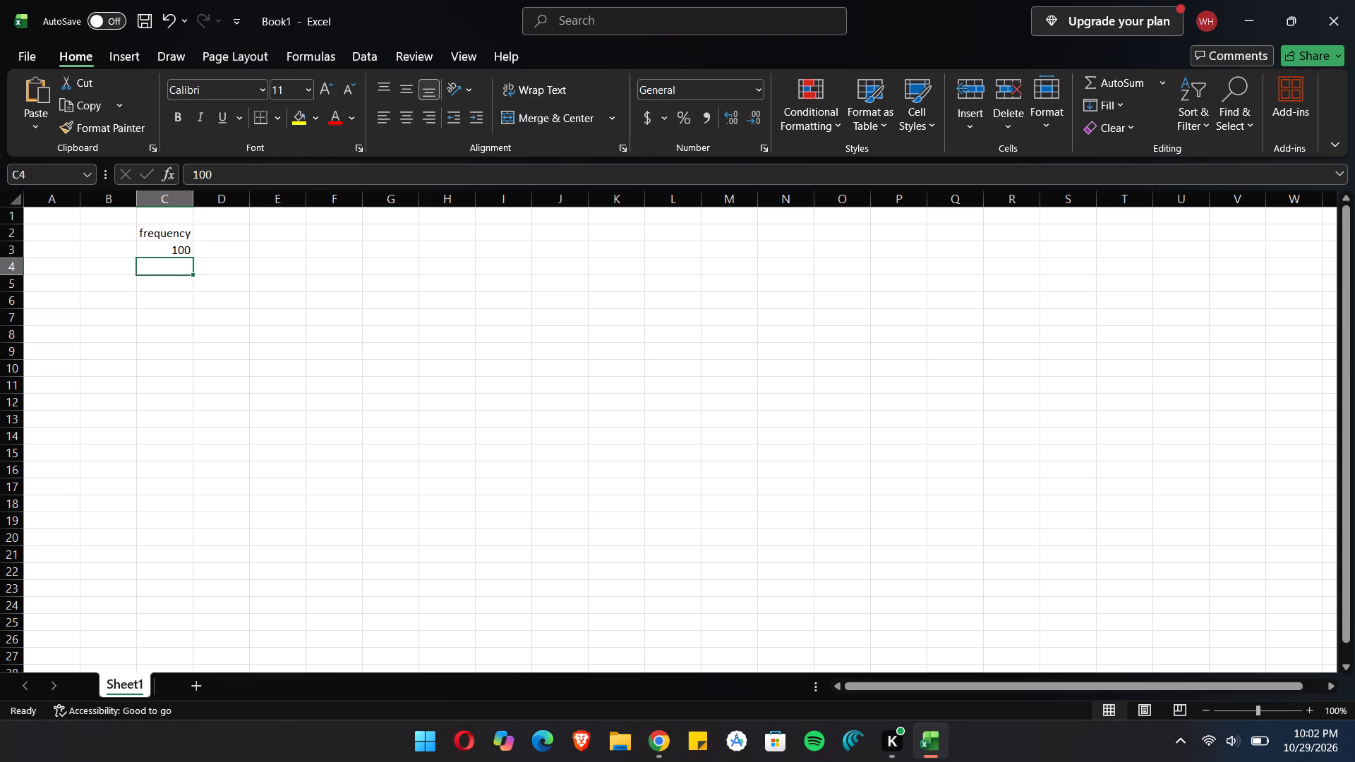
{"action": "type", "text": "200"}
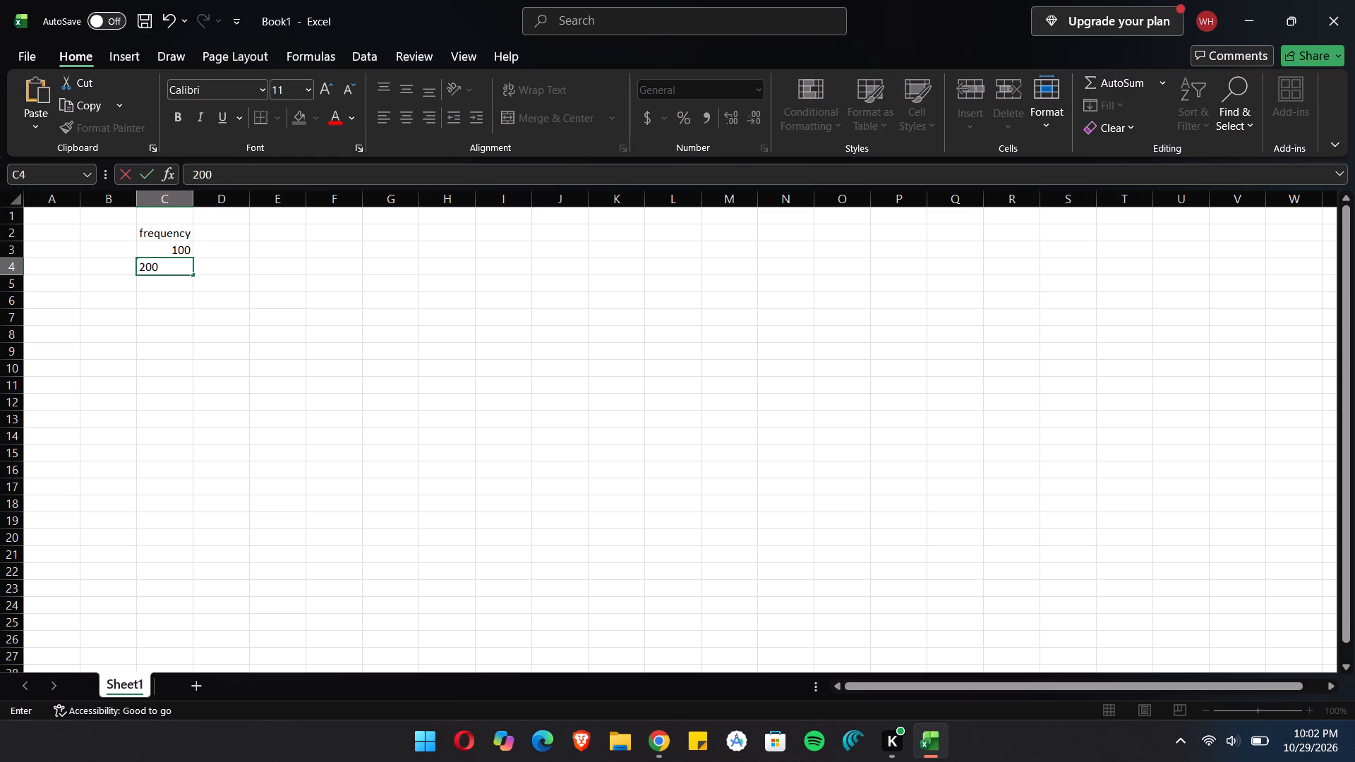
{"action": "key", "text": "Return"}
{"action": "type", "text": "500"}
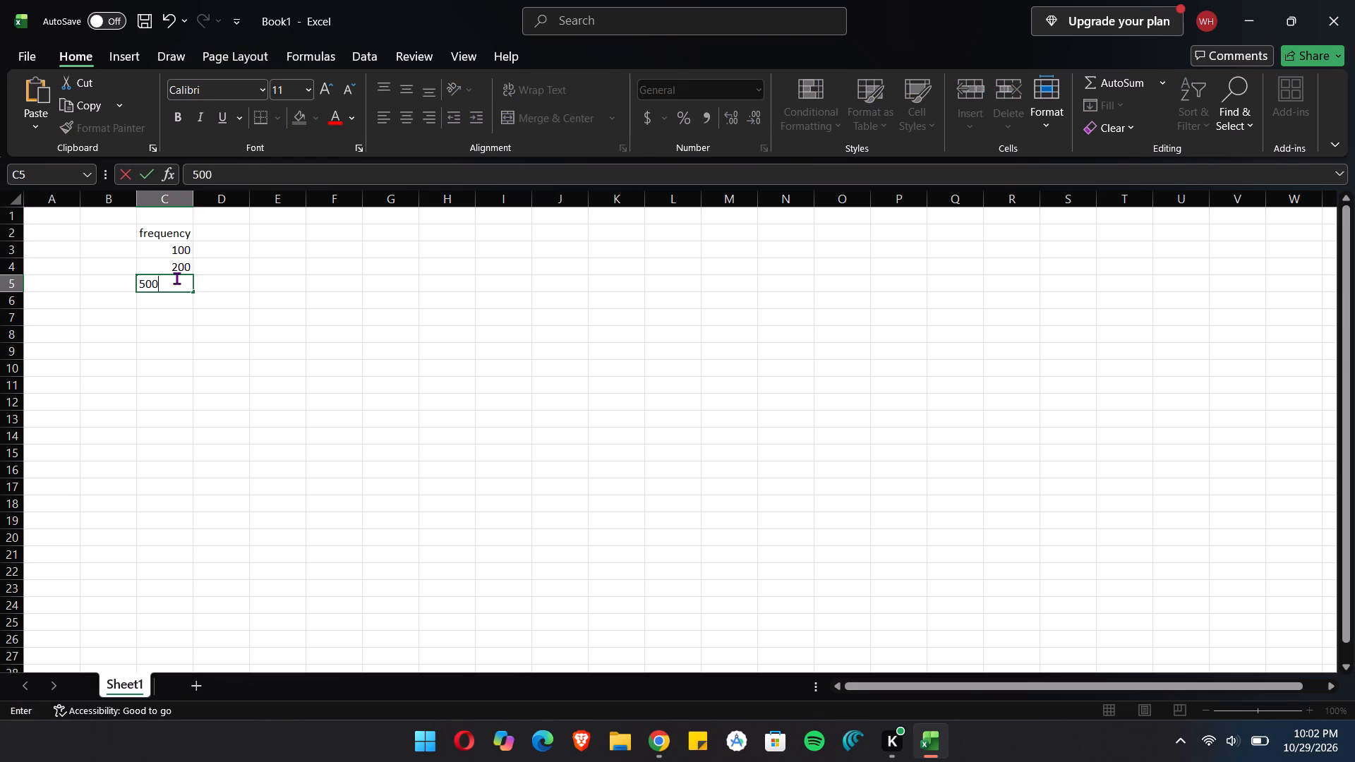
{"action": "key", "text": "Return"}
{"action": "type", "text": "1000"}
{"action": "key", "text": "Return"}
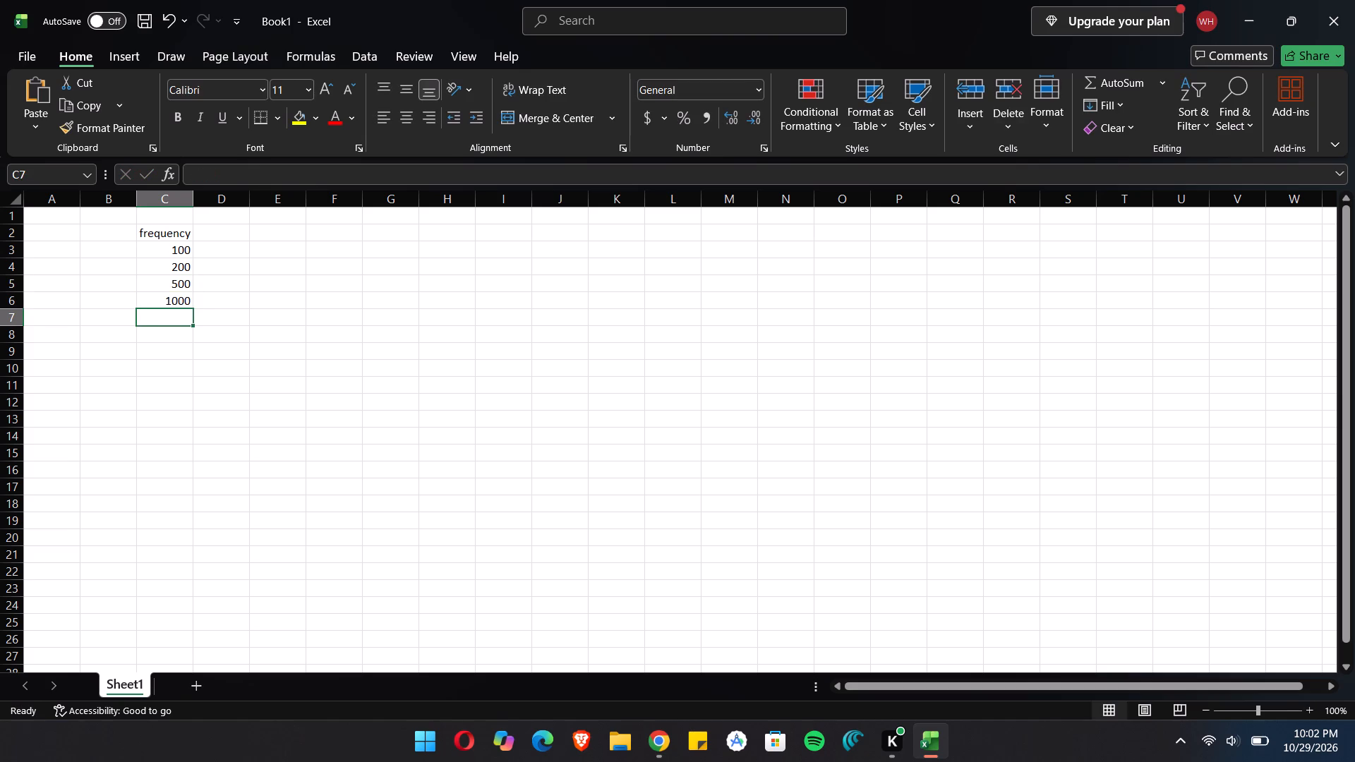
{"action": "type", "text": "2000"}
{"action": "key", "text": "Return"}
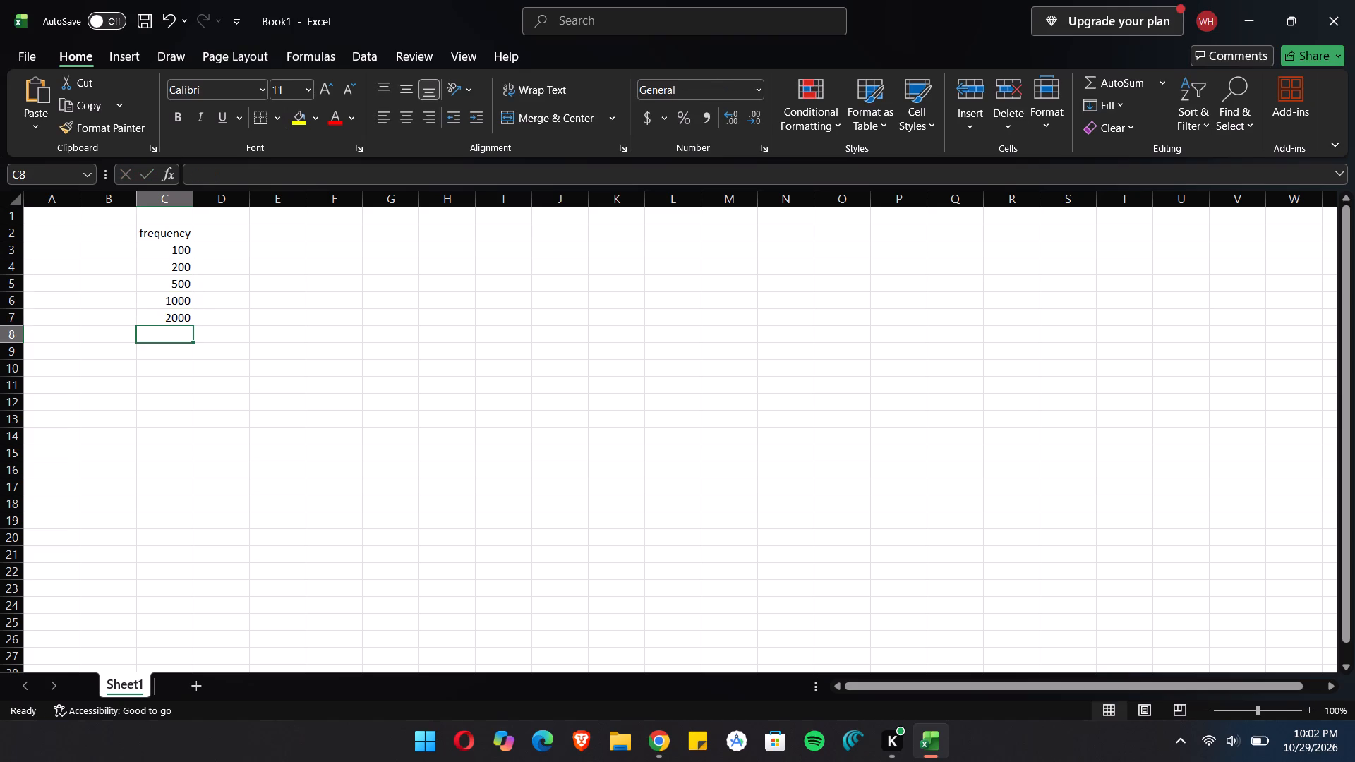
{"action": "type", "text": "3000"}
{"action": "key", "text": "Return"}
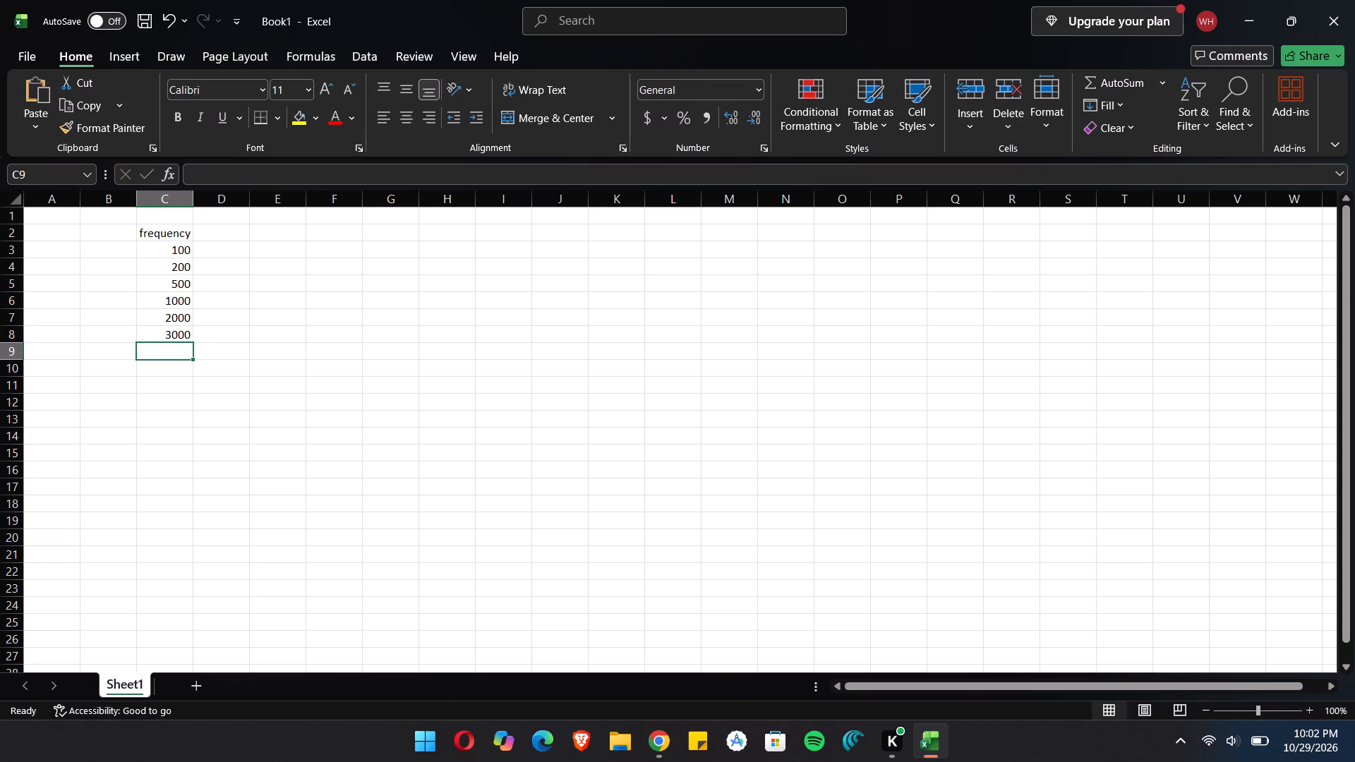
Continue the frequency column in cells C9 to C13 with 10000, 20000, 100000, 200000 and 1000000.
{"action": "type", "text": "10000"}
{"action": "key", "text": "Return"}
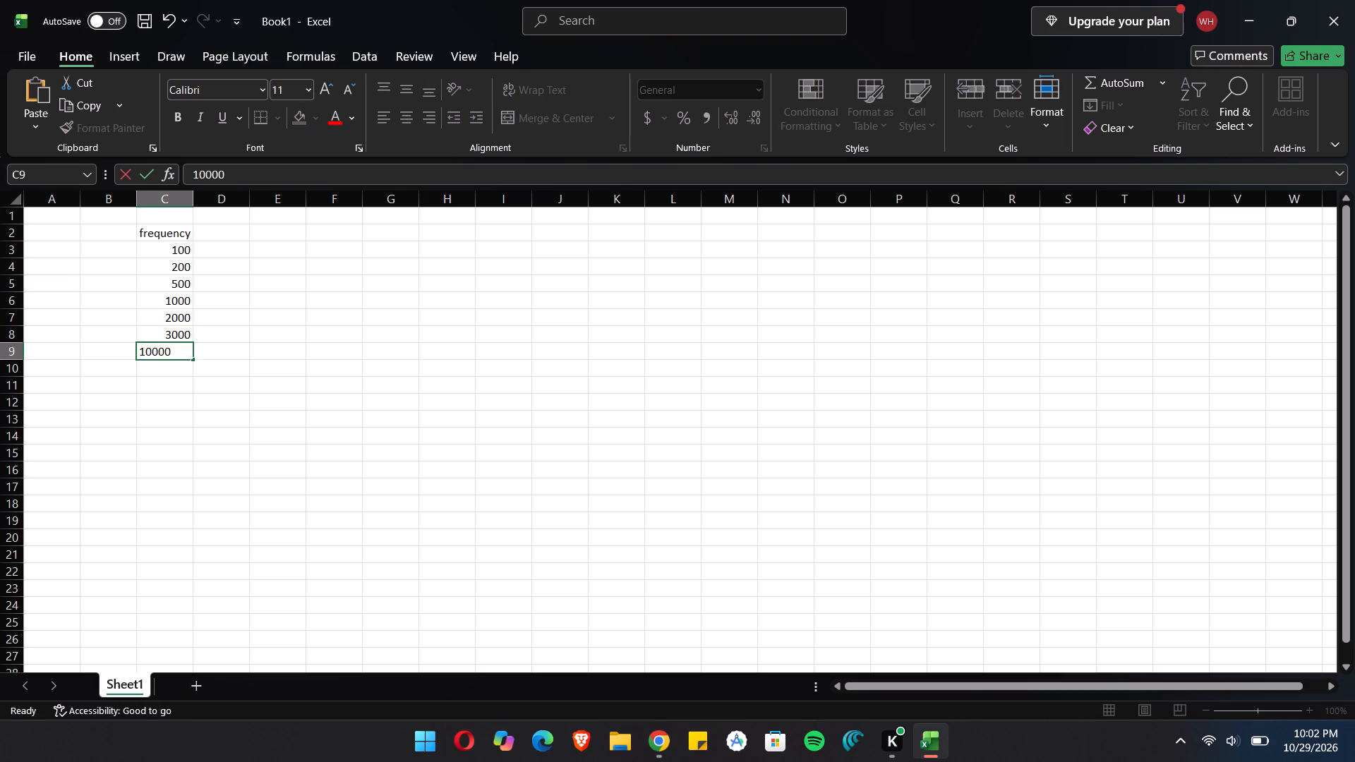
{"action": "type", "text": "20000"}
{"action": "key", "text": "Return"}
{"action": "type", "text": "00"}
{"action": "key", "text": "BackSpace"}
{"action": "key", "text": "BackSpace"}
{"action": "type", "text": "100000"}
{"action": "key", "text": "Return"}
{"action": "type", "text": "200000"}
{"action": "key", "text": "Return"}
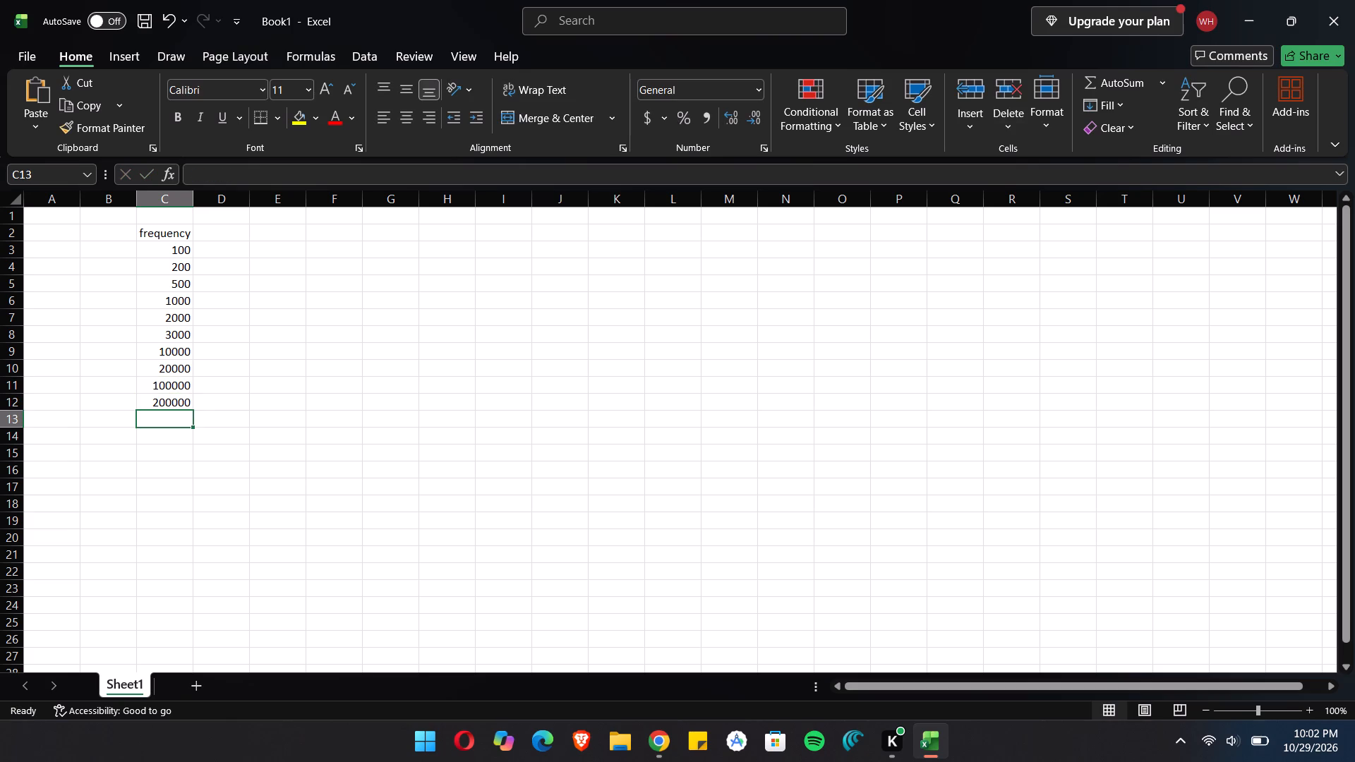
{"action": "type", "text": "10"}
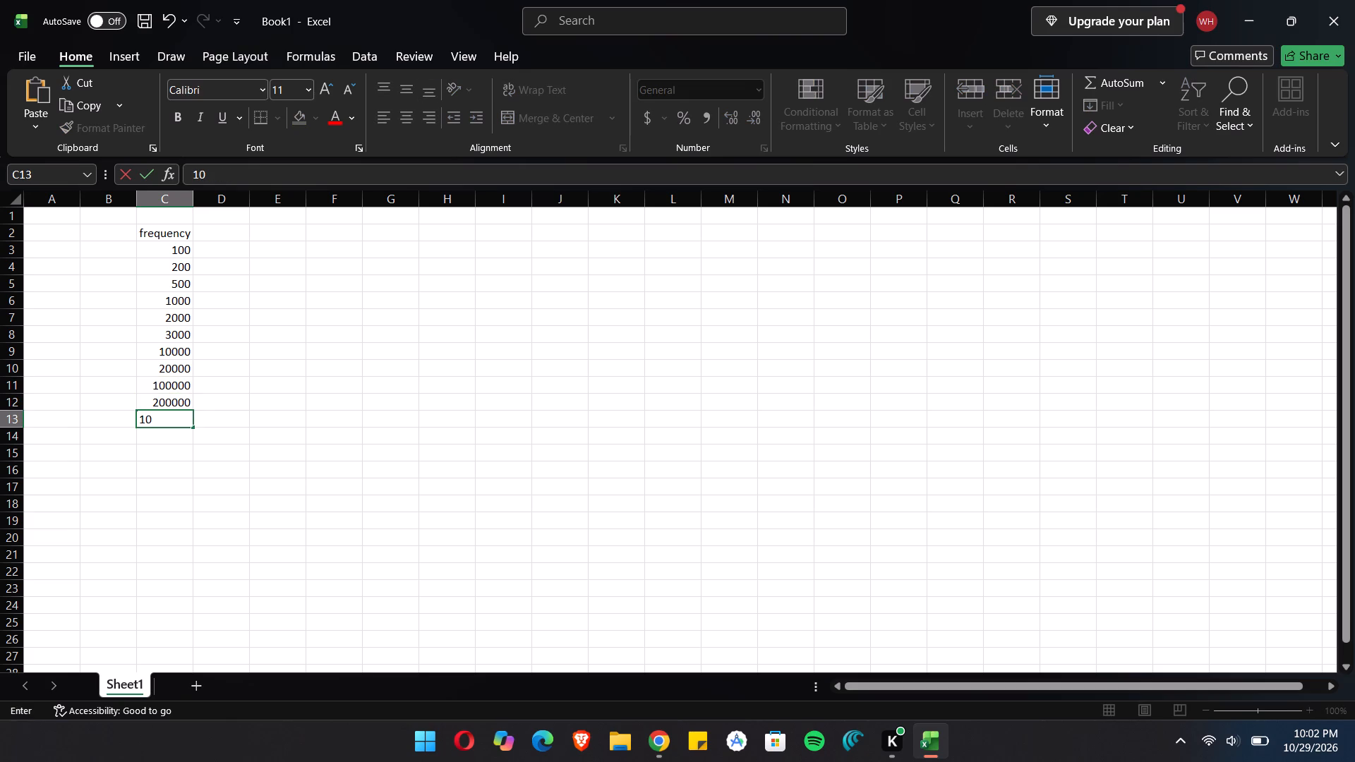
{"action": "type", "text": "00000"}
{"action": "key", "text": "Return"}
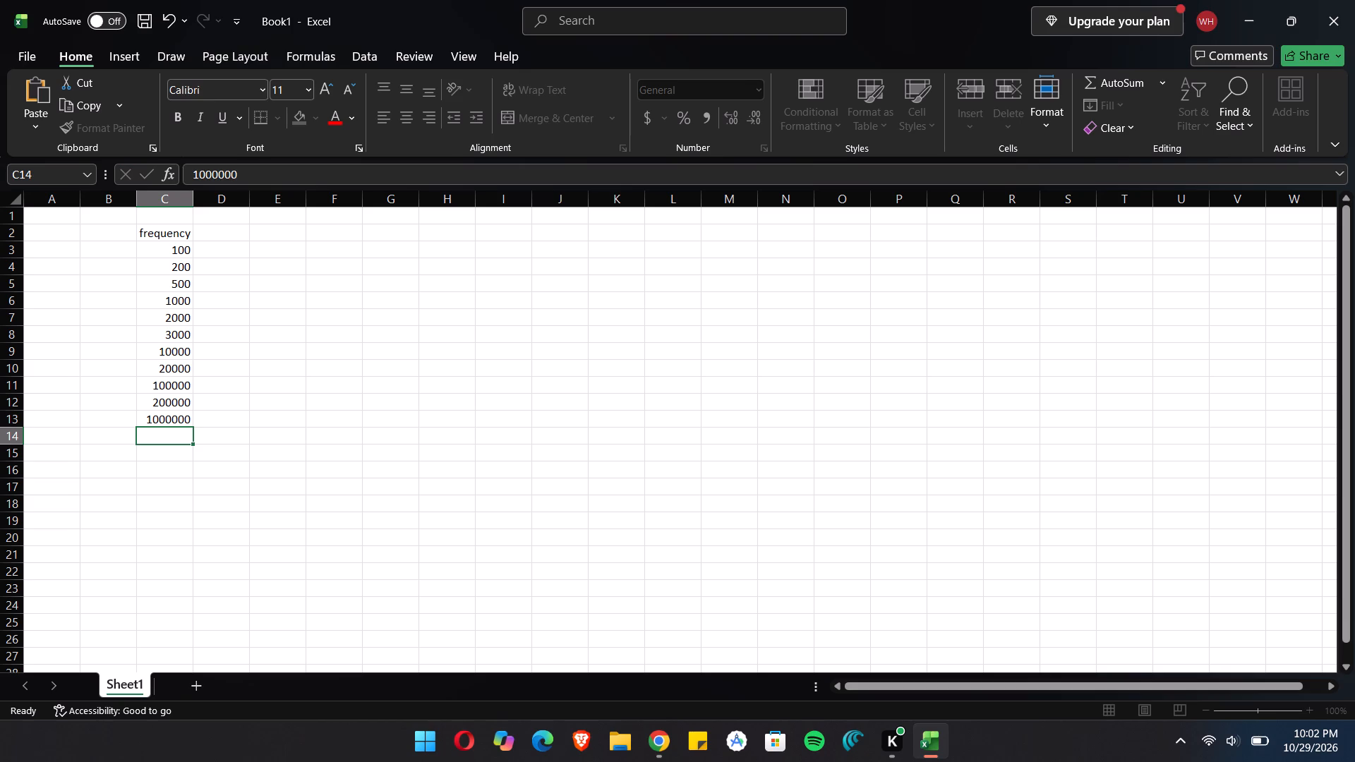
Enter the column heading "gain av" in cell D2, beside the frequency heading.
{"action": "left_click", "coordinate": [231, 234]}
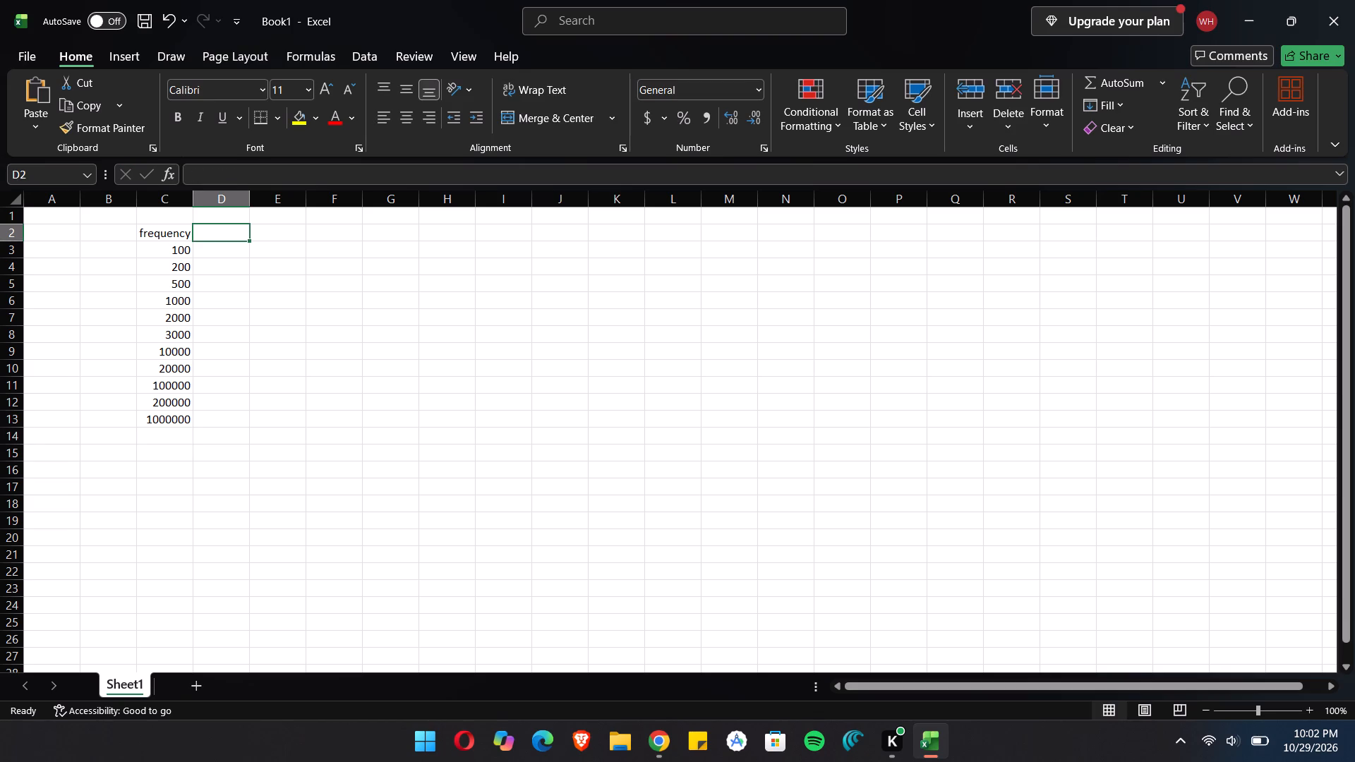
{"action": "type", "text": "gain av"}
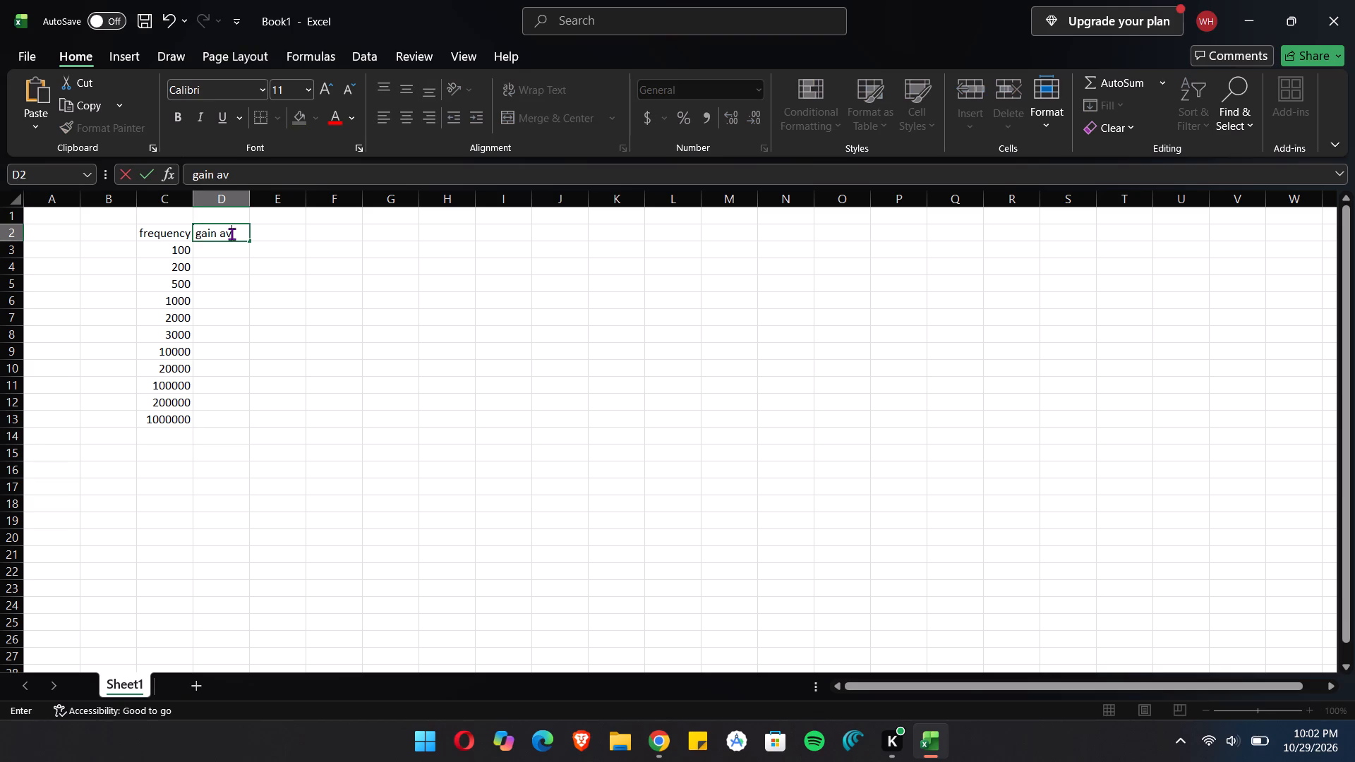
{"action": "key", "text": "Return"}
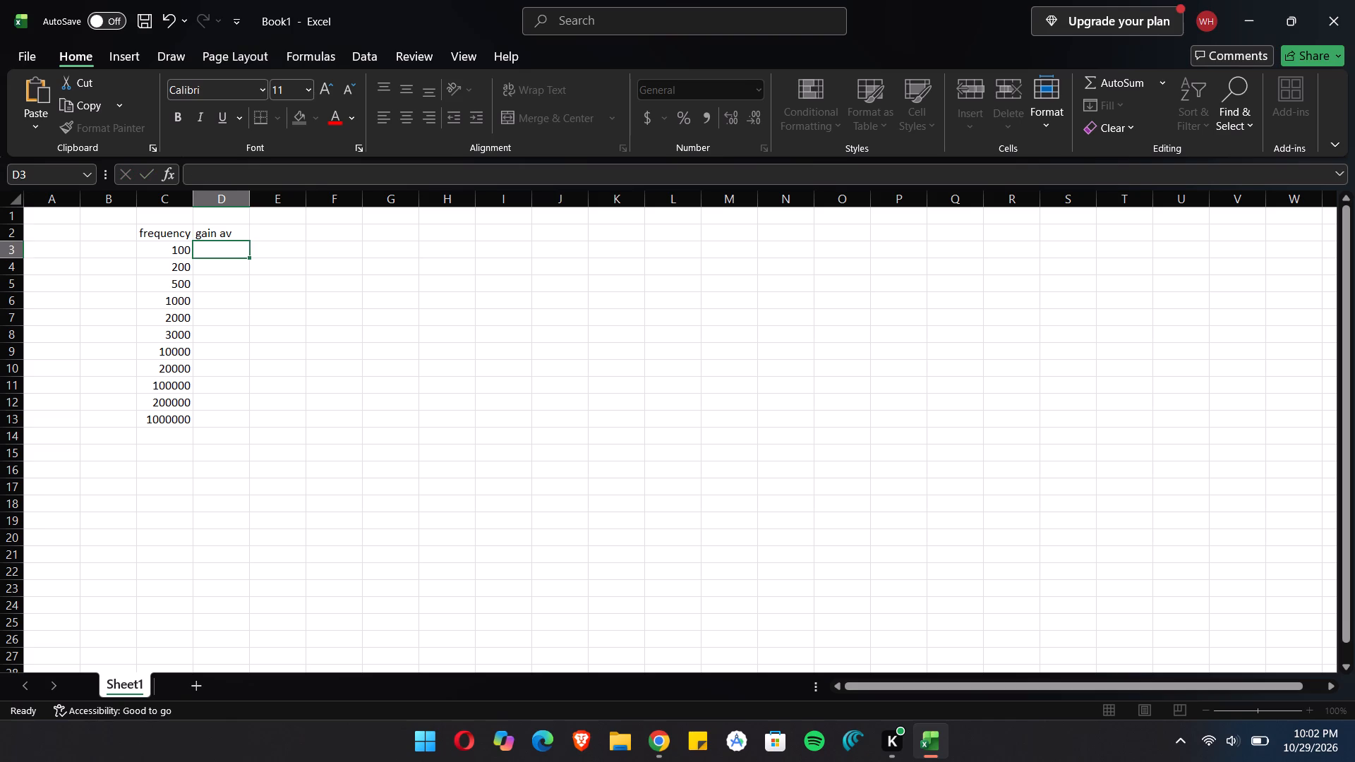
Enter the gain values -37.08, -32.40 and -22.62 in cells D3 to D5 for frequencies 100, 200 and 500.
{"action": "key", "text": "minus"}
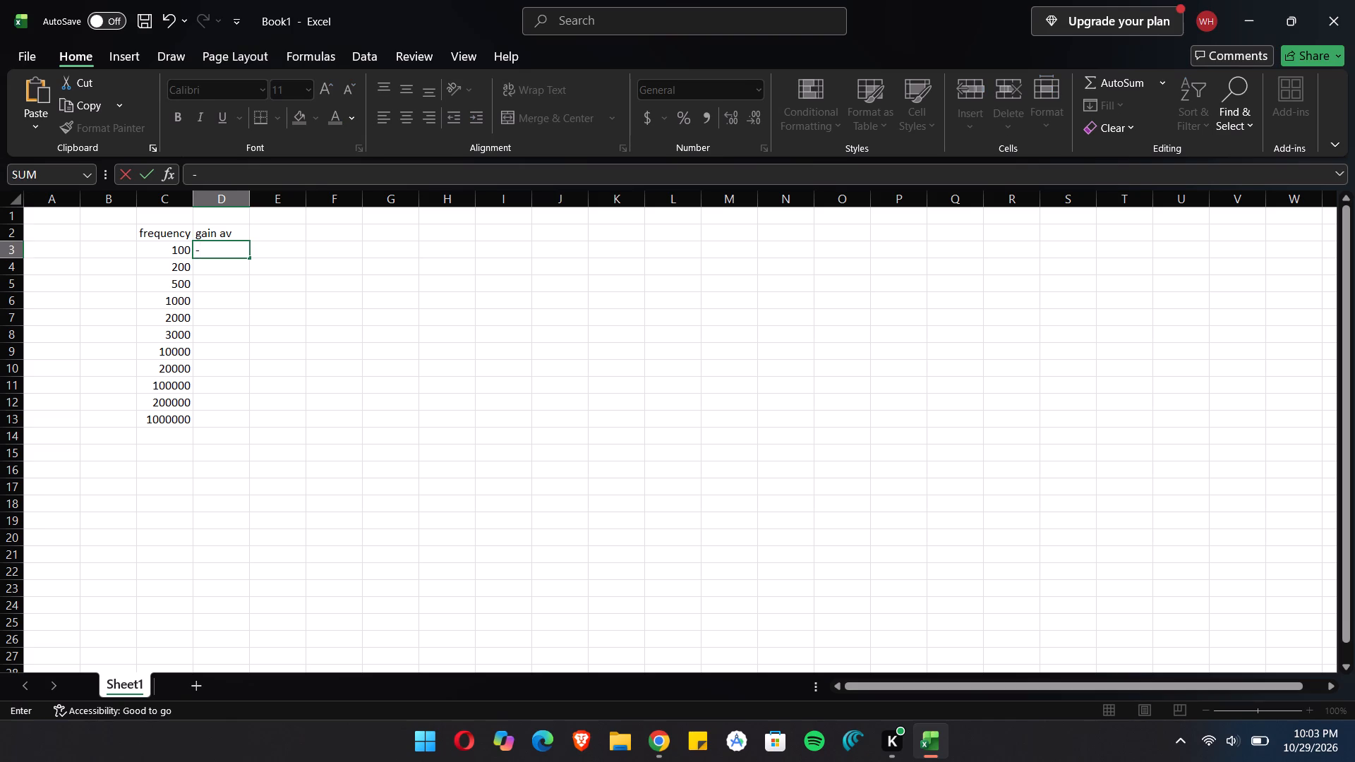
{"action": "type", "text": "37"}
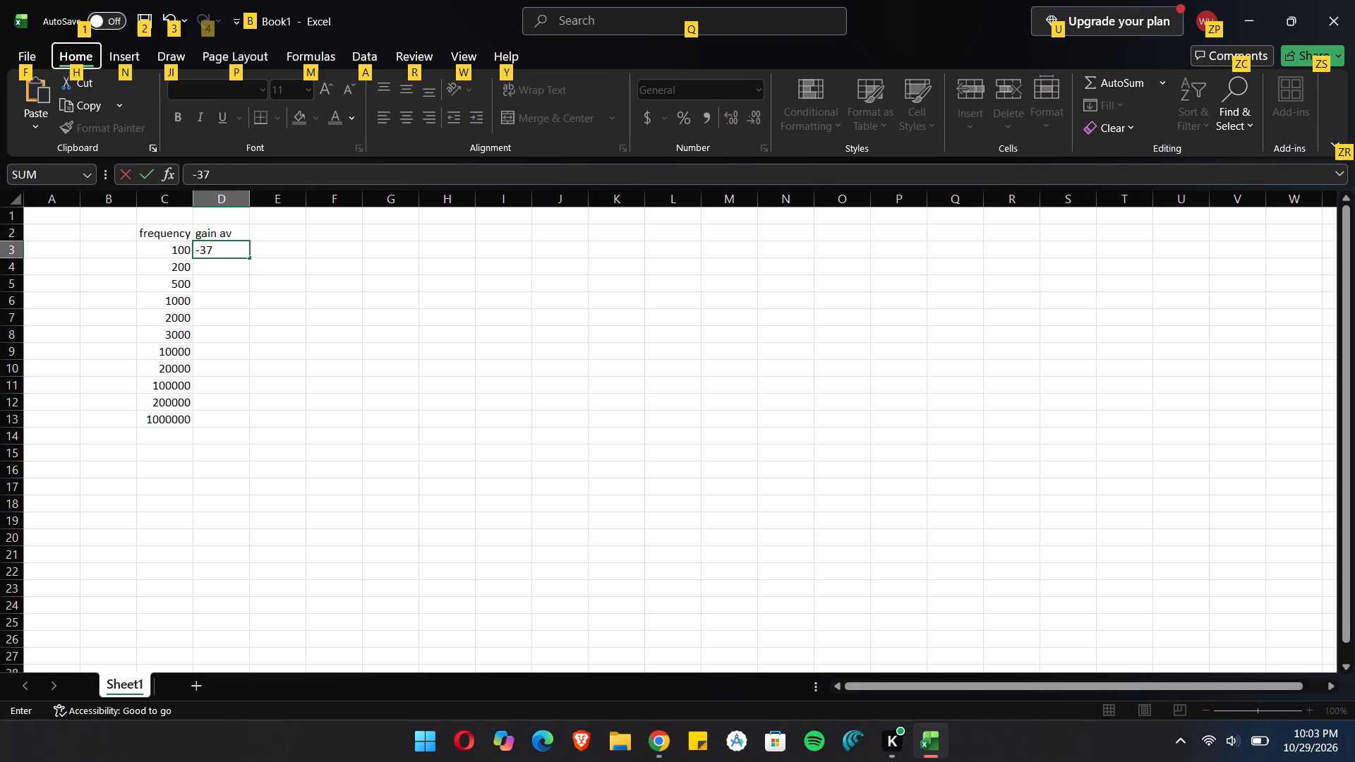
{"action": "left_click", "coordinate": [228, 250]}
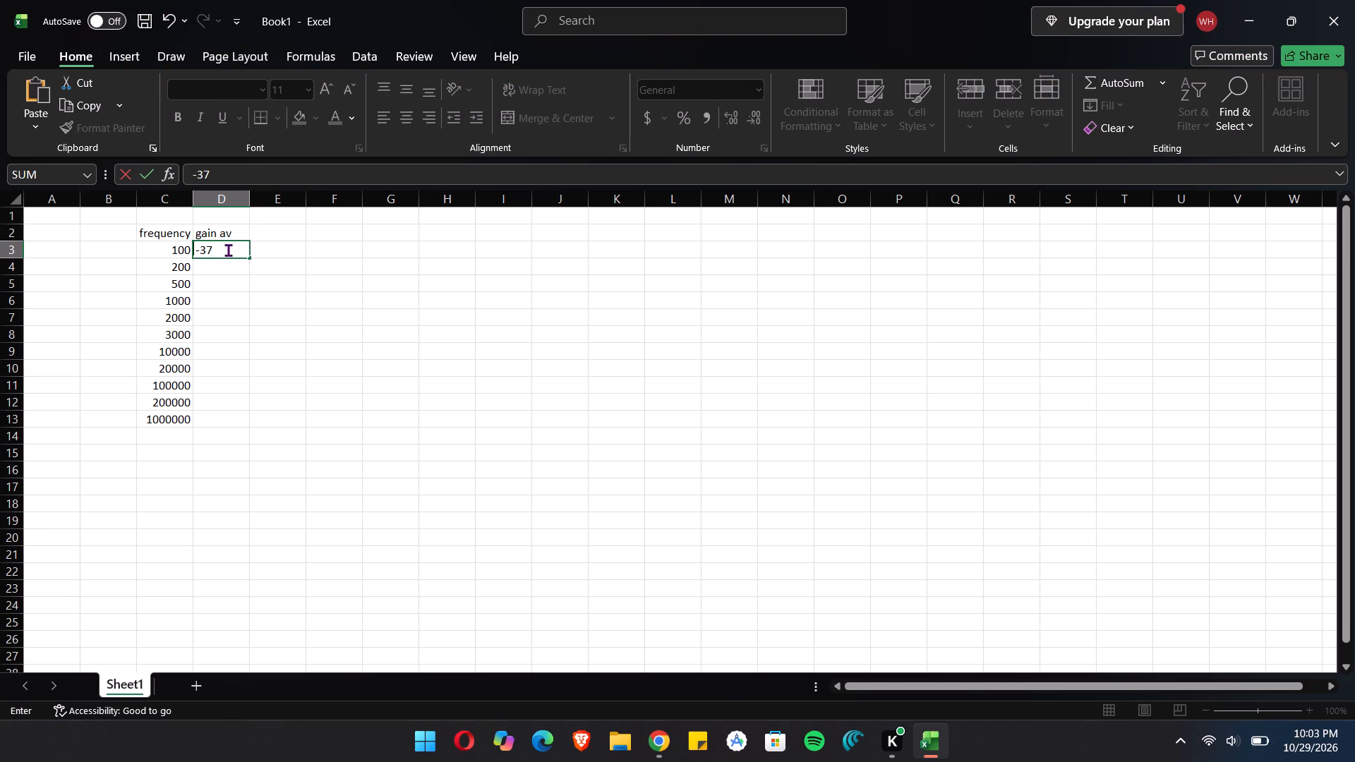
{"action": "type", "text": ".08"}
{"action": "key", "text": "Return"}
{"action": "key", "text": "minus"}
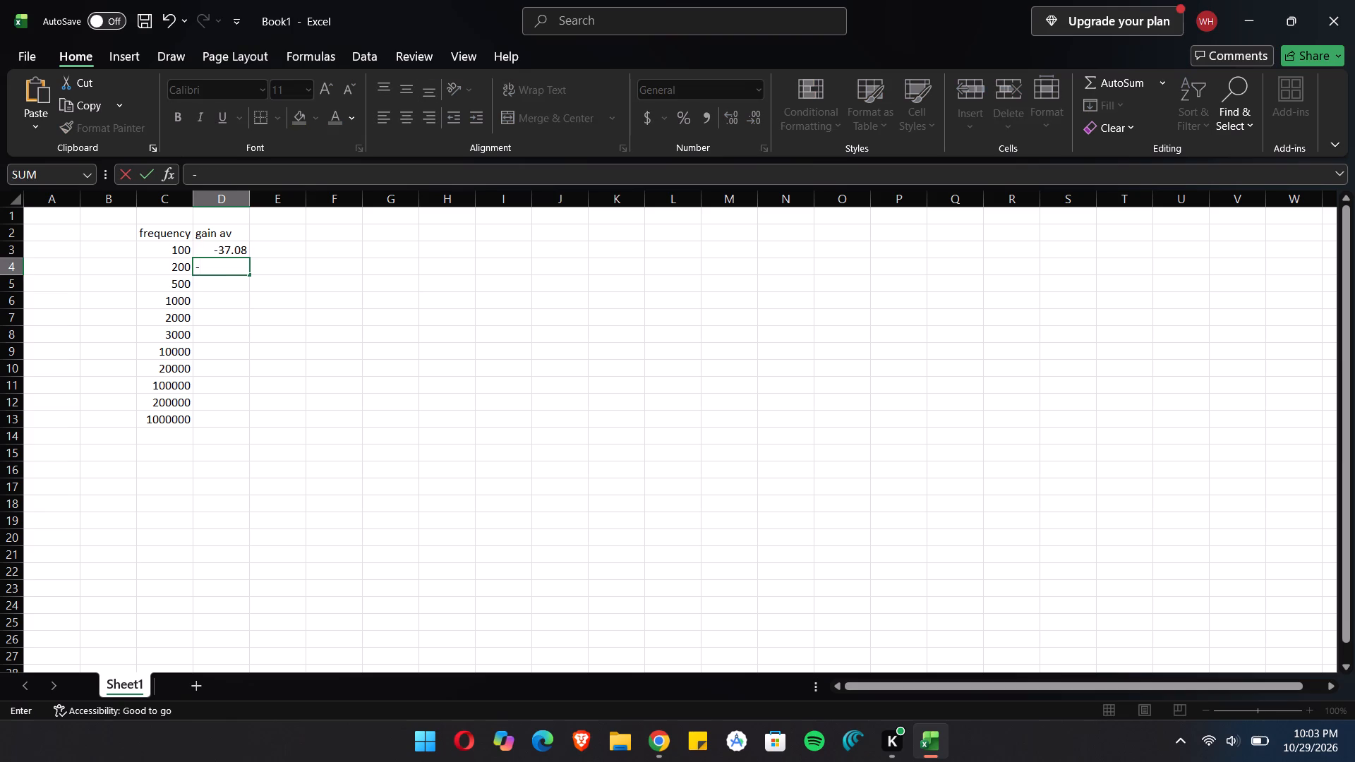
{"action": "key", "text": "2"}
{"action": "key", "text": "BackSpace"}
{"action": "type", "text": "32."}
{"action": "type", "text": "40"}
{"action": "key", "text": "Return"}
{"action": "key", "text": "BackSpace"}
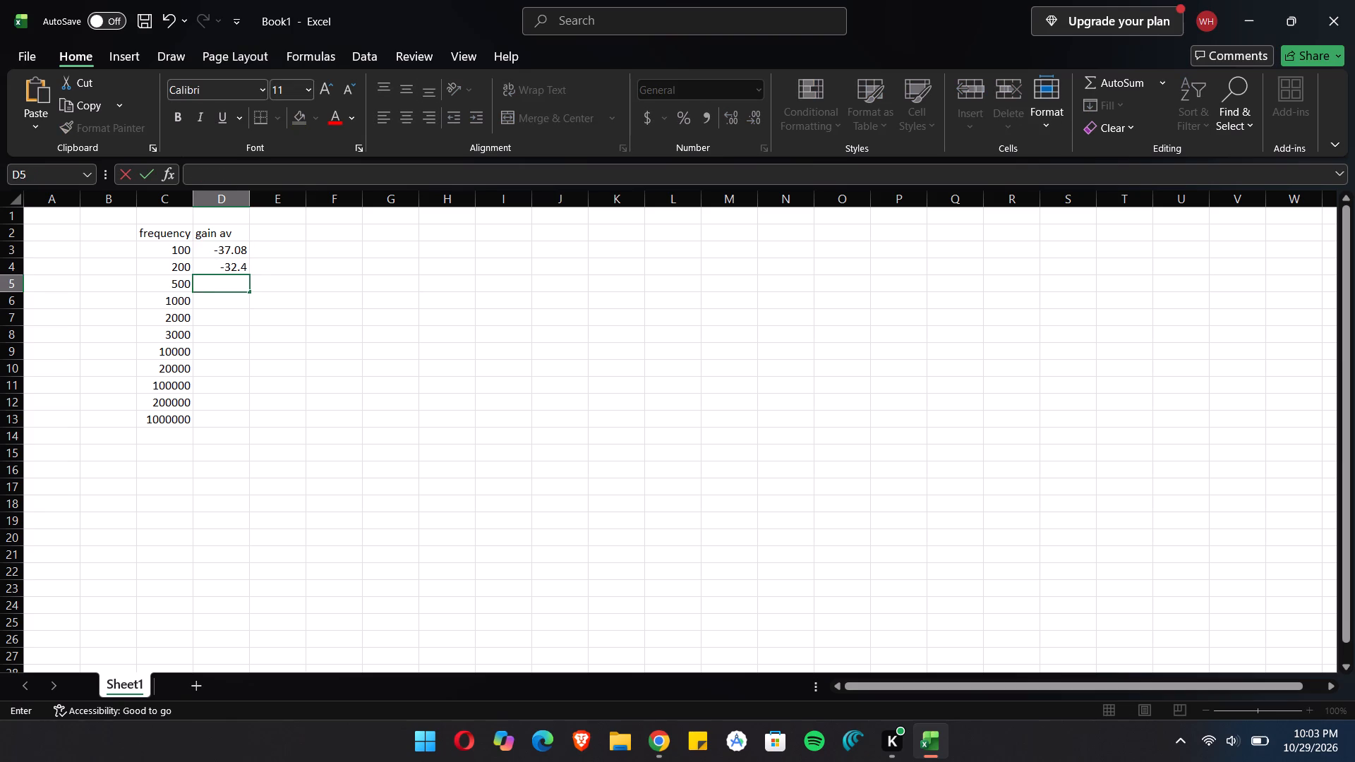
{"action": "key", "text": "minus"}
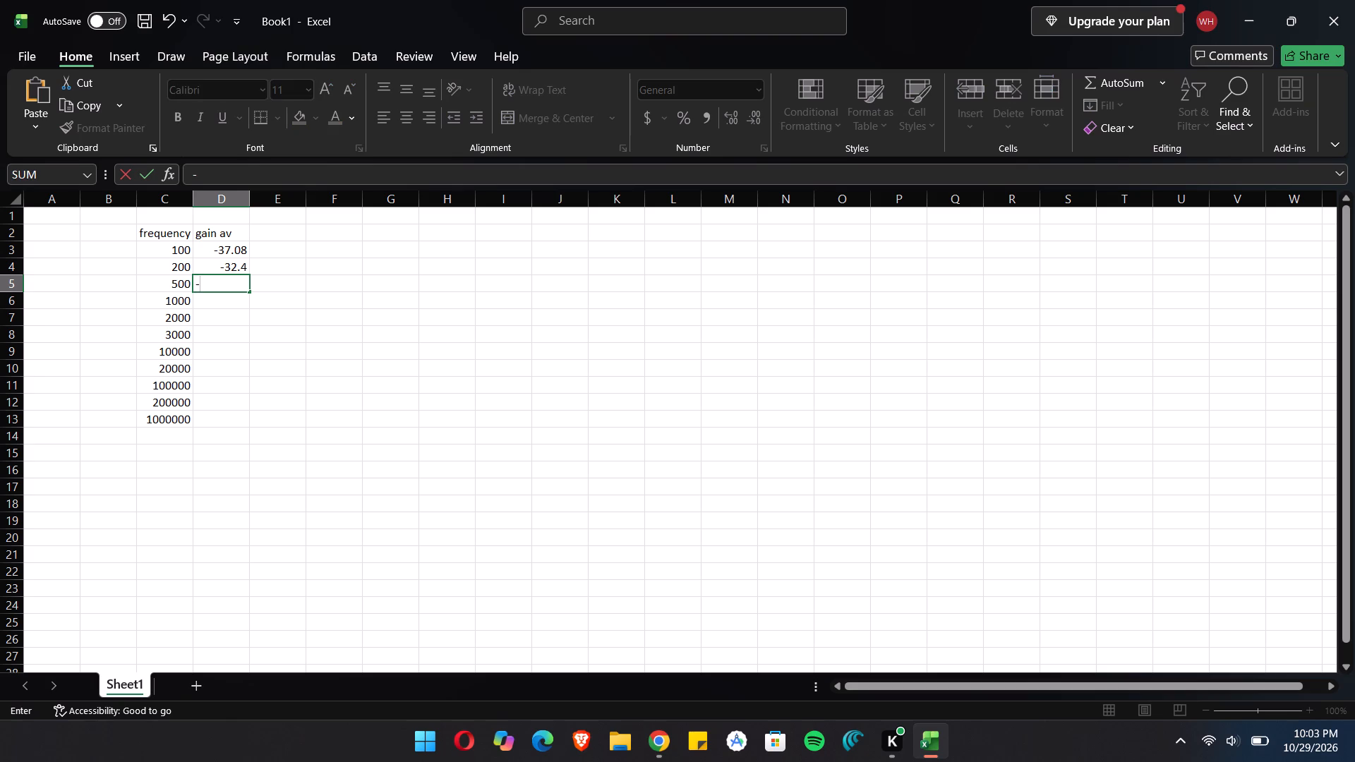
{"action": "type", "text": "22.62"}
{"action": "key", "text": "Return"}
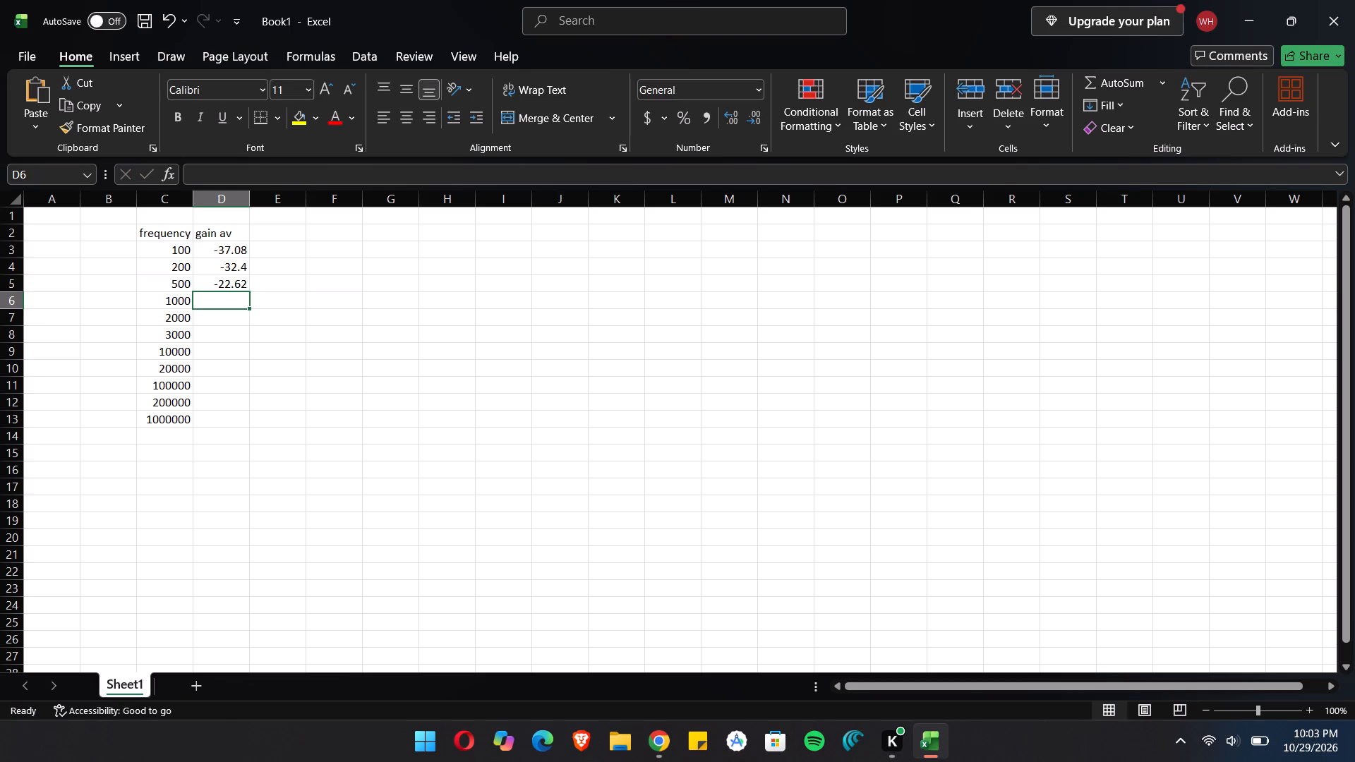
Enter the gain values -17.59, -11.84 and -10.69 in cells D6 to D8 for frequencies 1000, 2000 and 3000.
{"action": "type", "text": "-1"}
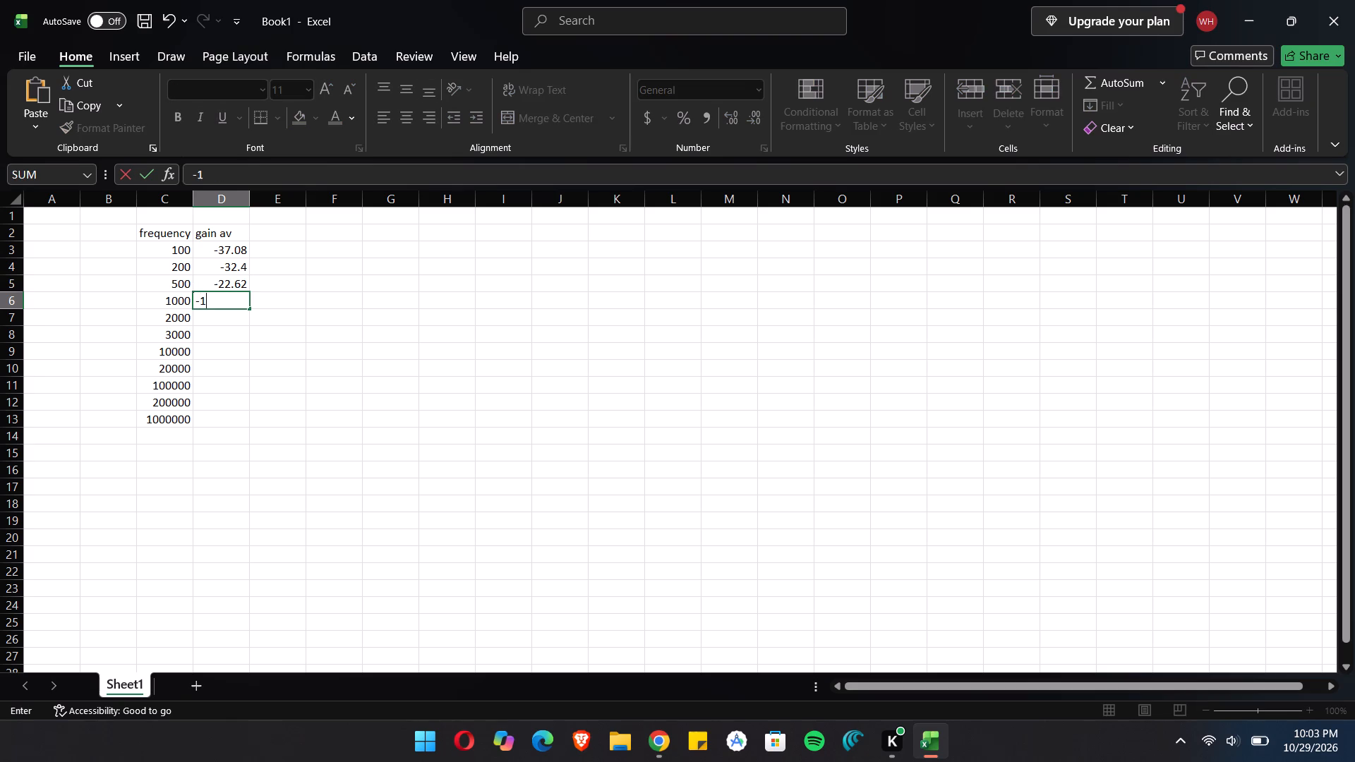
{"action": "type", "text": "17"}
{"action": "key", "text": "BackSpace"}
{"action": "key", "text": "BackSpace"}
{"action": "type", "text": "7."}
{"action": "type", "text": "59"}
{"action": "key", "text": "Return"}
{"action": "key", "text": "minus"}
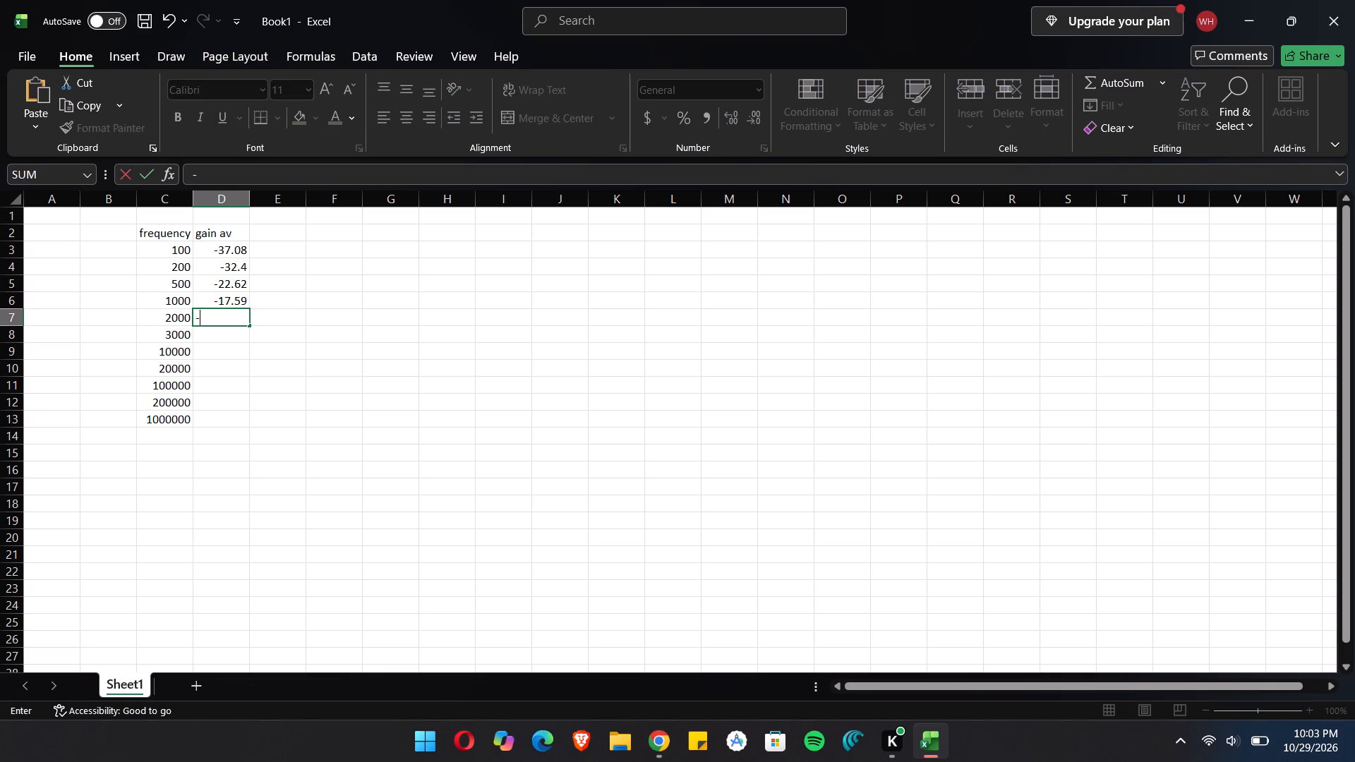
{"action": "type", "text": "11."}
{"action": "type", "text": "84"}
{"action": "key", "text": "Return"}
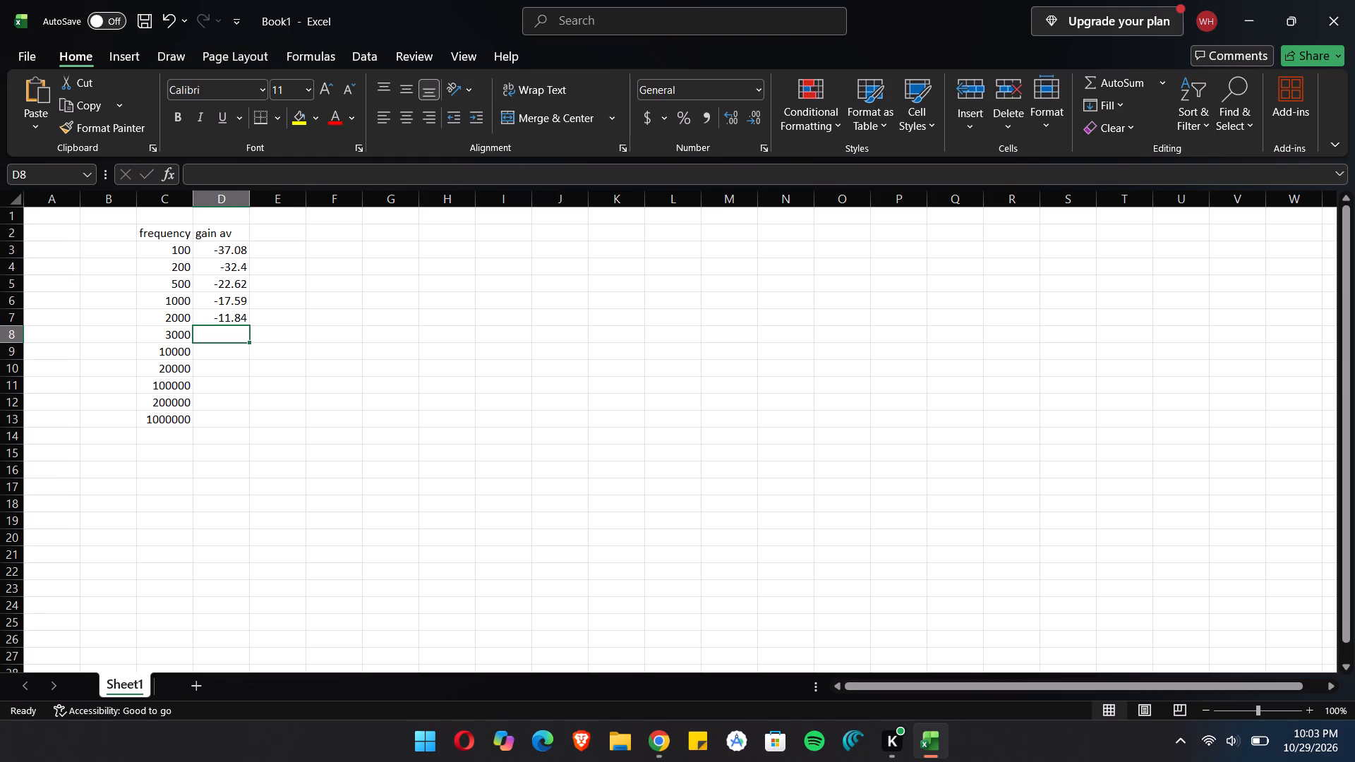
{"action": "type", "text": "-10."}
{"action": "type", "text": "69"}
{"action": "key", "text": "Return"}
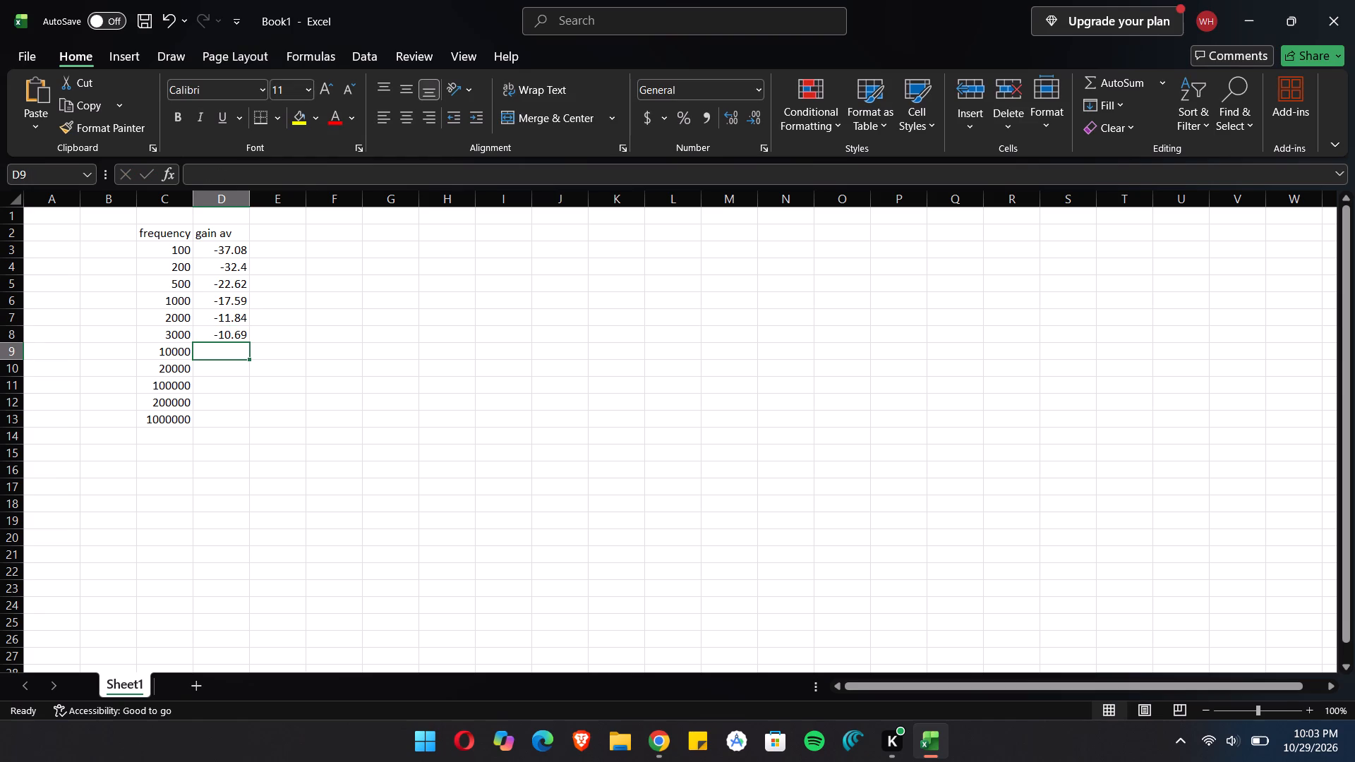
Enter the gain values -0.65, 1.81 and -5.55 in cells D9 to D11 for frequencies 10000, 20000 and 100000.
{"action": "type", "text": "-09"}
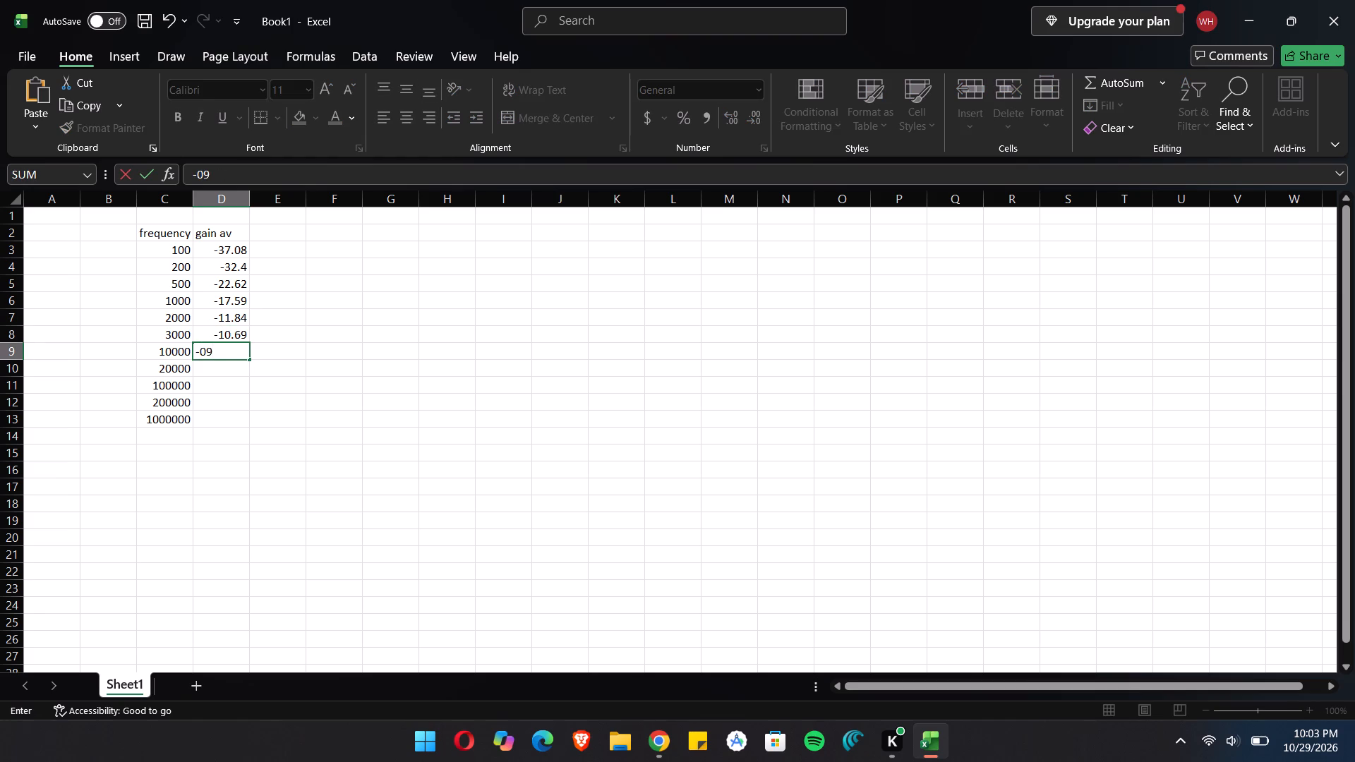
{"action": "key", "text": "BackSpace"}
{"action": "key", "text": "period"}
{"action": "type", "text": "65"}
{"action": "key", "text": "Return"}
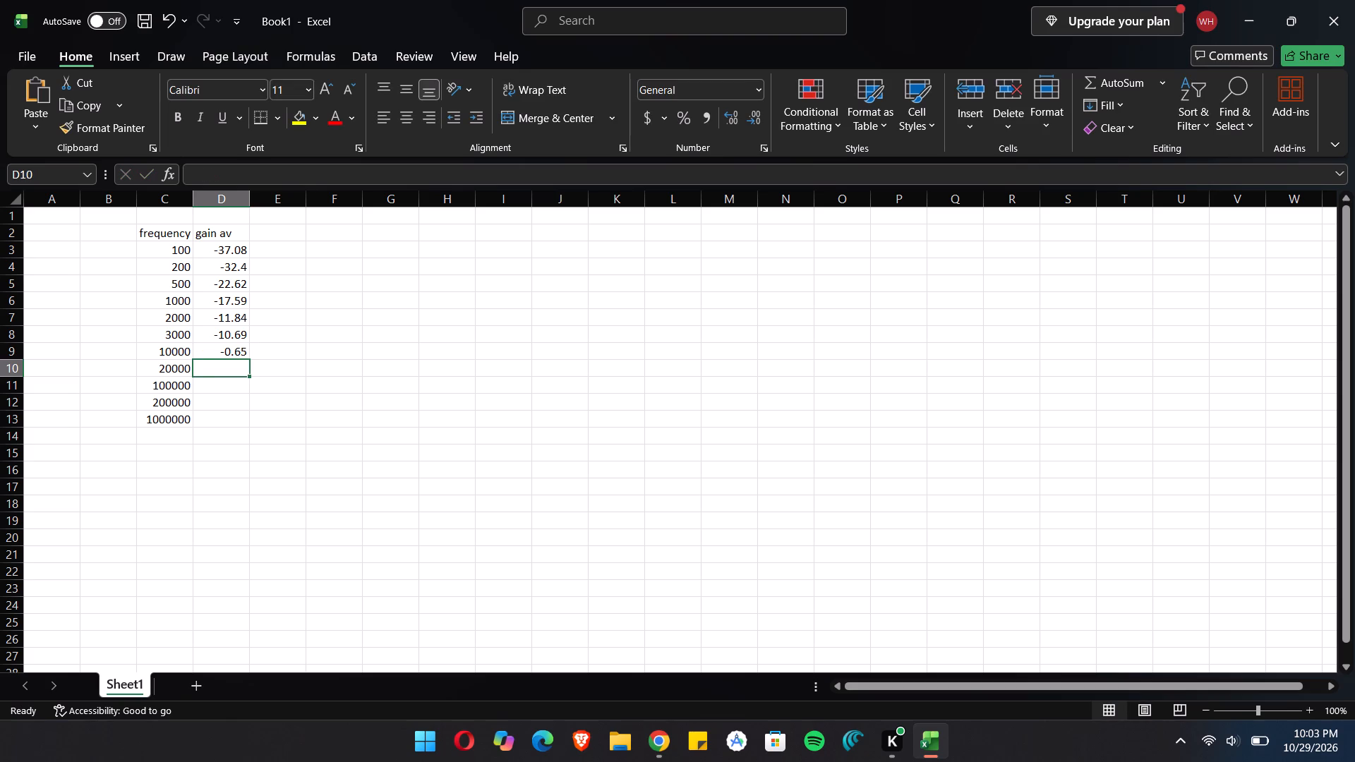
{"action": "type", "text": "1.81"}
{"action": "key", "text": "Return"}
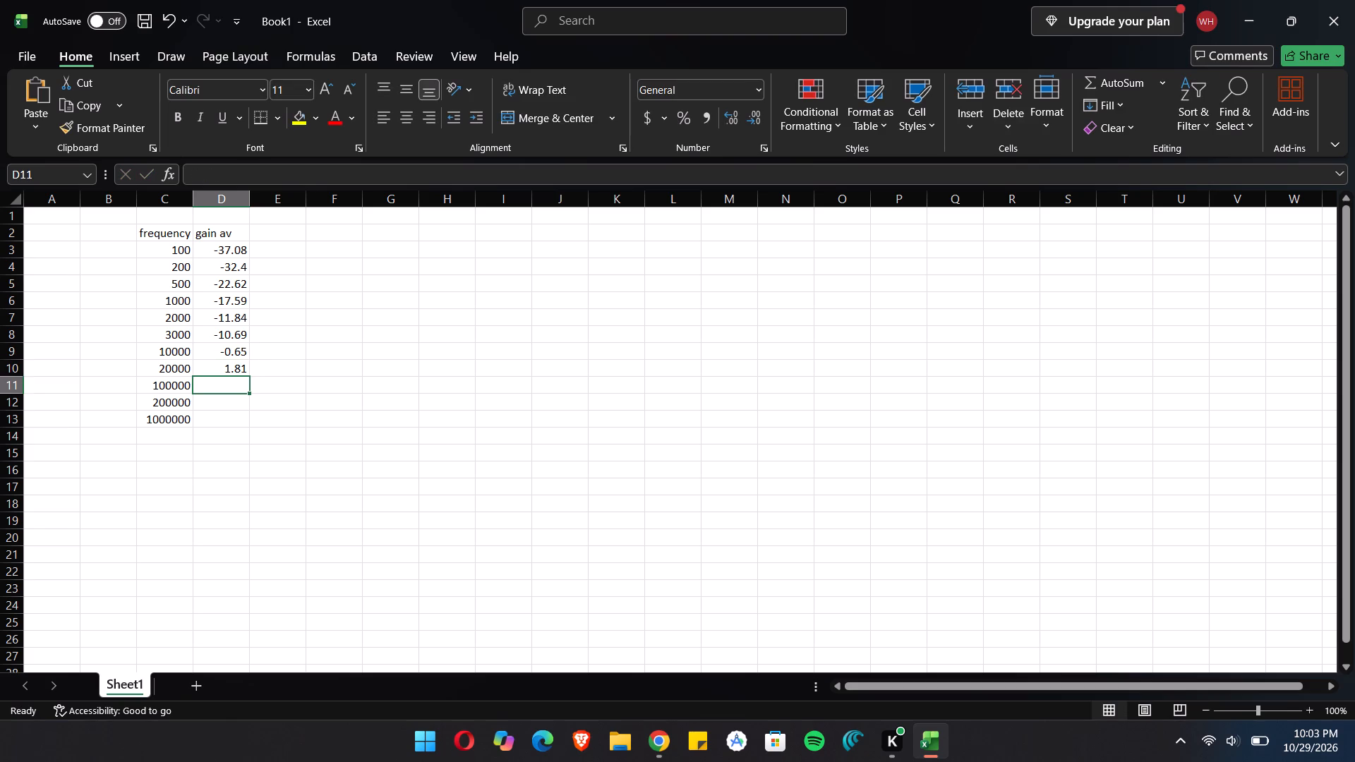
{"action": "type", "text": "-4"}
{"action": "key", "text": "BackSpace"}
{"action": "type", "text": "5.55"}
{"action": "key", "text": "Return"}
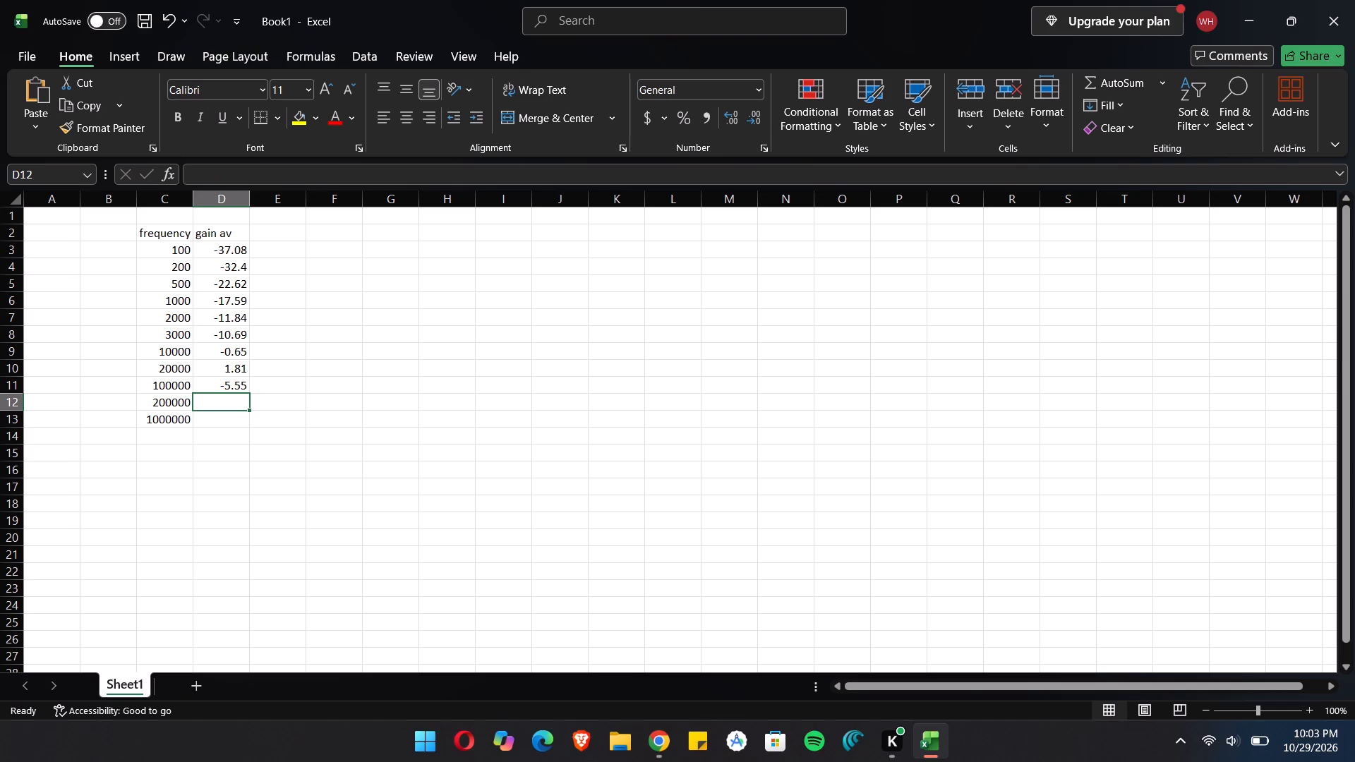
Enter the gain values -11.57 and -25.55 in cells D12 and D13 for frequencies 200000 and 1000000.
{"action": "type", "text": "-11."}
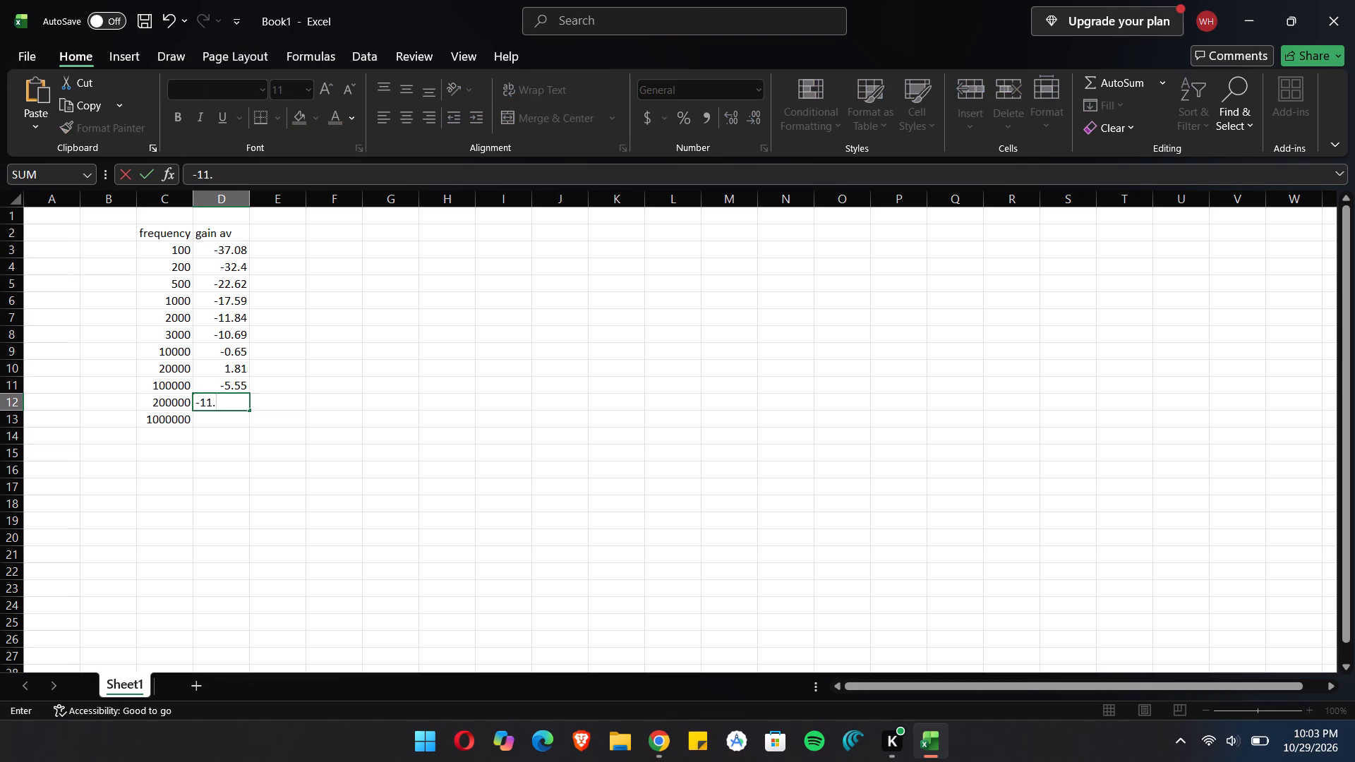
{"action": "type", "text": "57"}
{"action": "key", "text": "Return"}
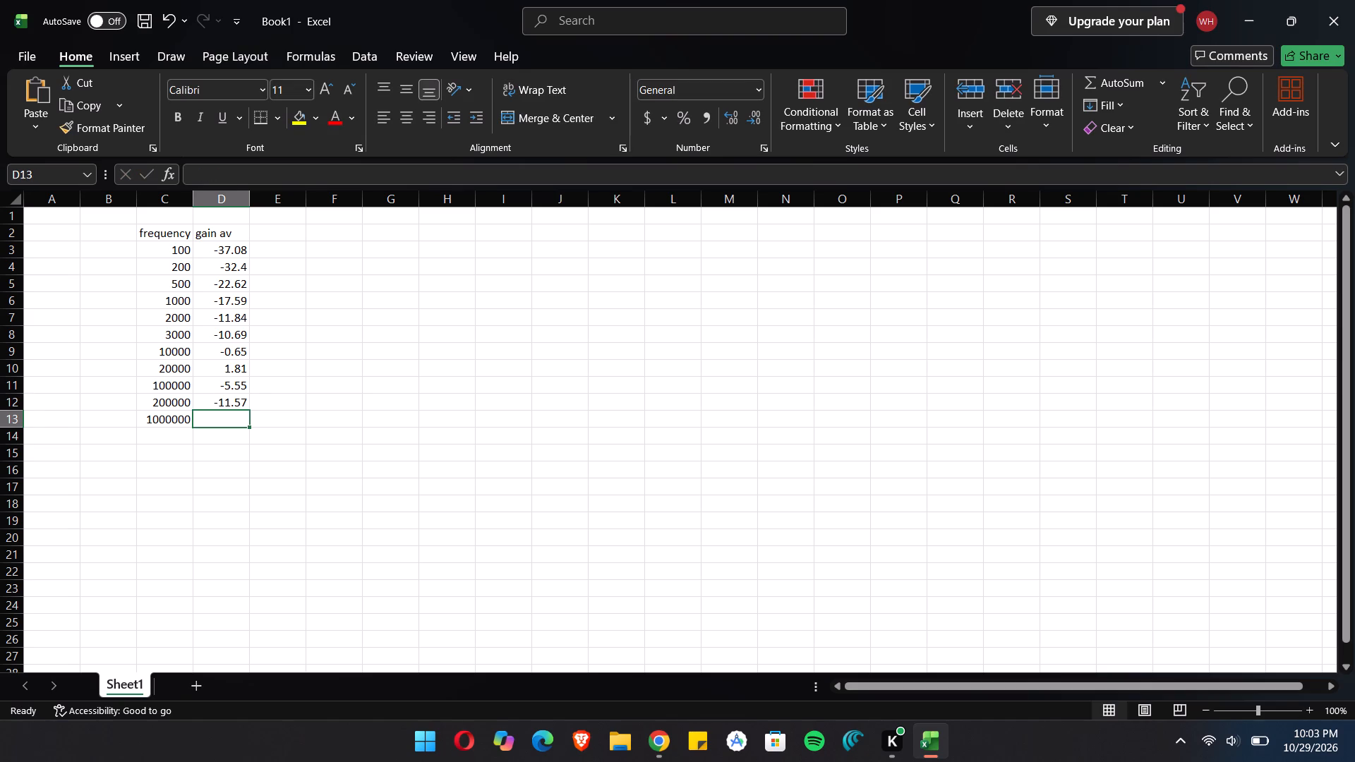
{"action": "key", "text": "minus"}
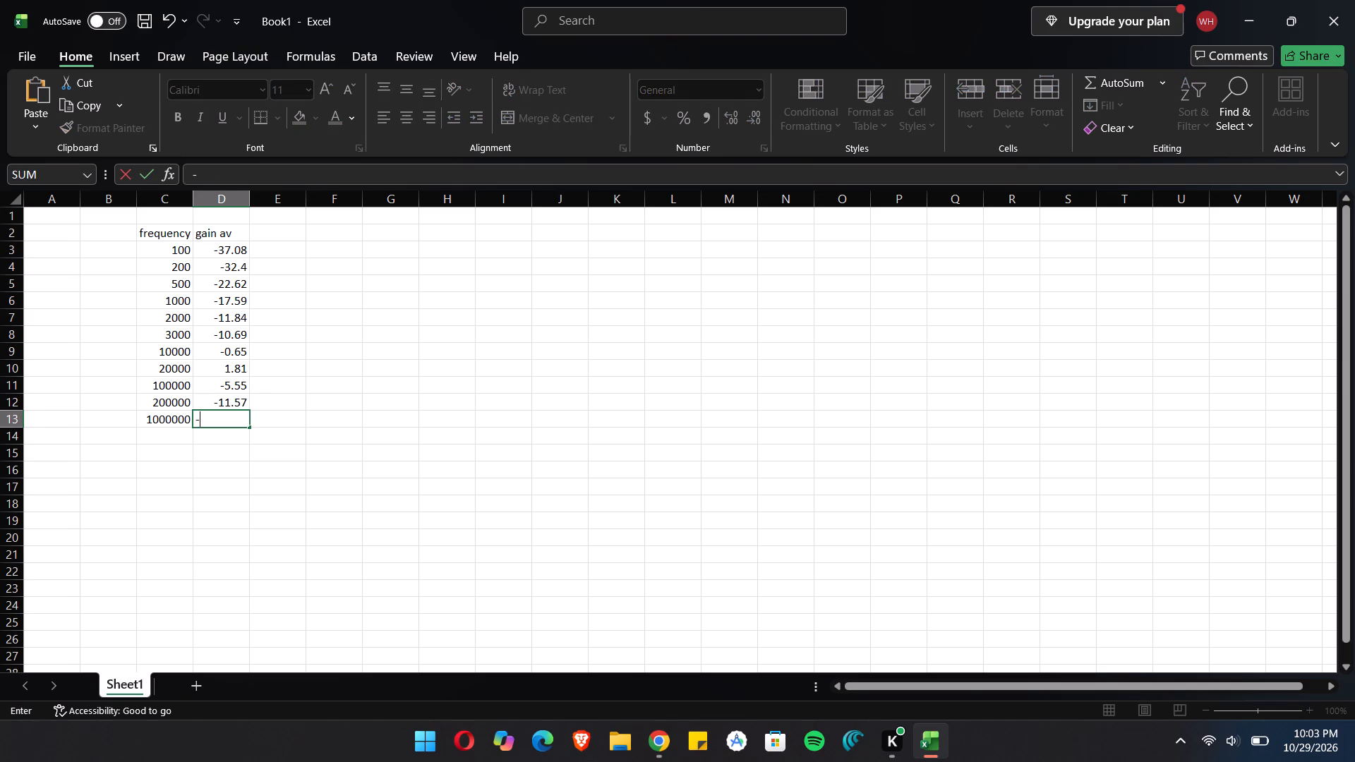
{"action": "type", "text": "25.55"}
{"action": "key", "text": "Return"}
{"action": "key", "text": "Return"}
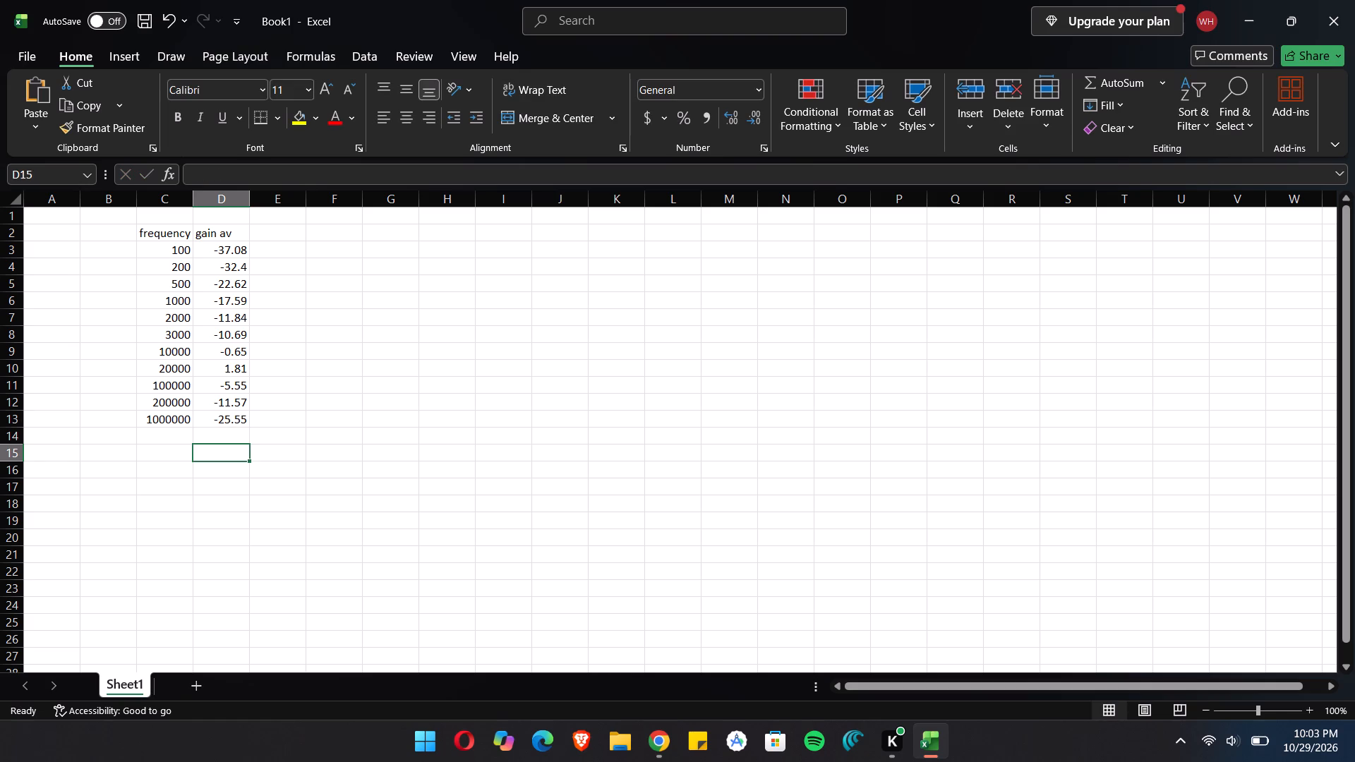
Insert an empty scatter chart with smooth lines and markers on the sheet.
{"action": "left_click", "coordinate": [140, 59]}
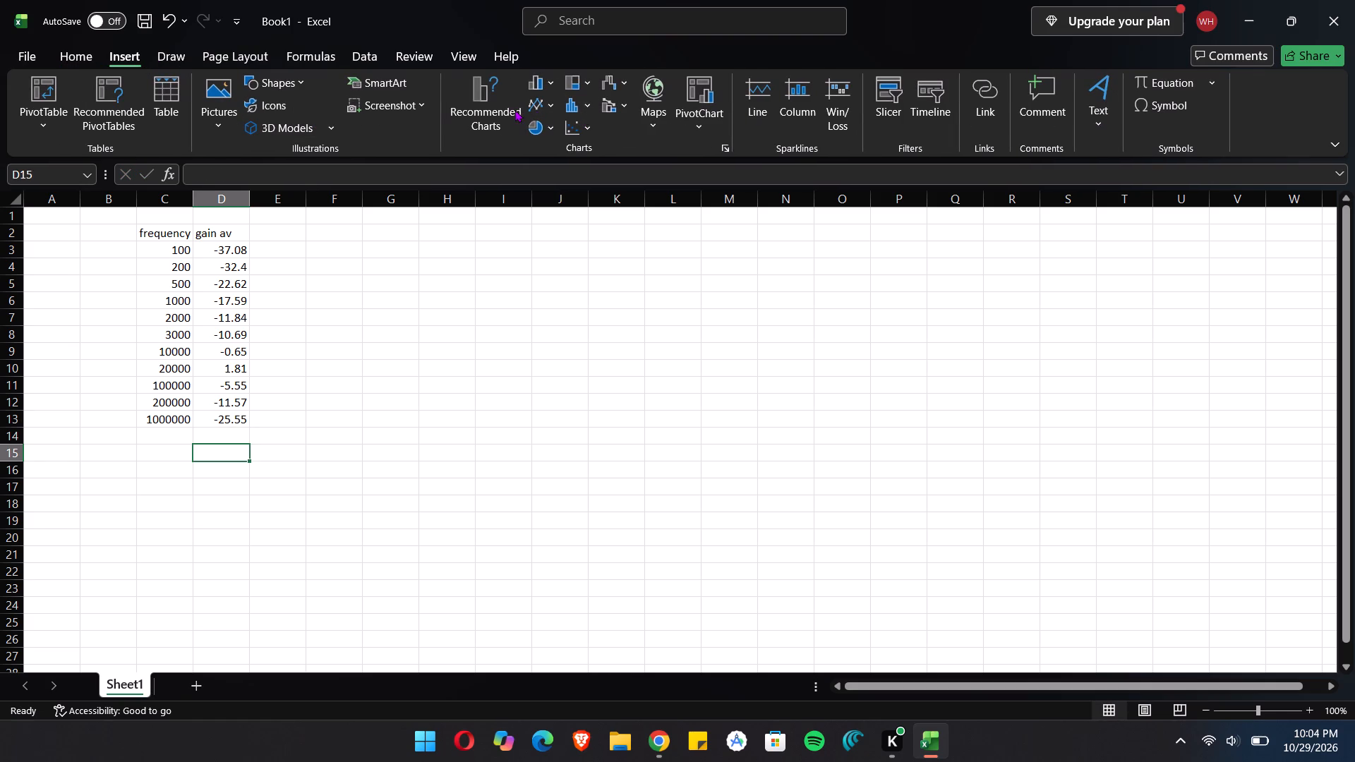
{"action": "left_click", "coordinate": [575, 119]}
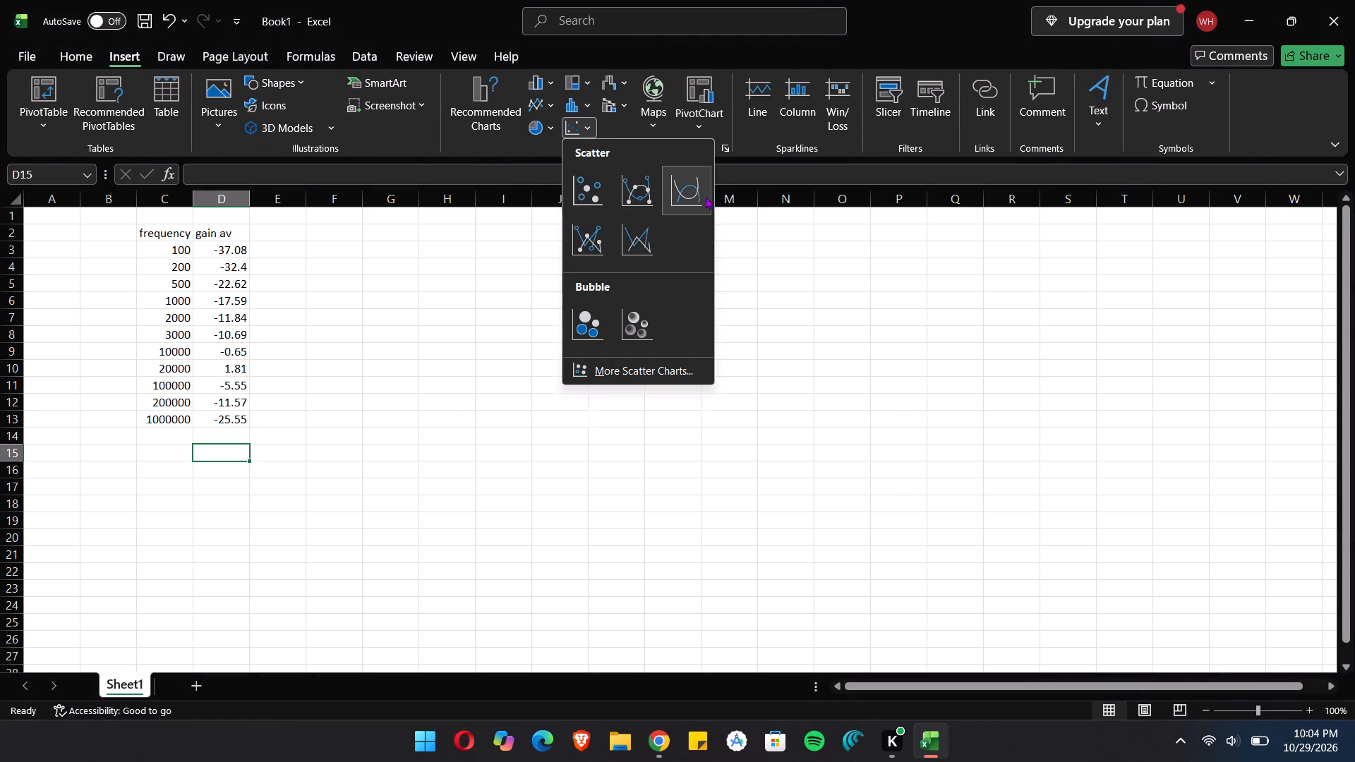
{"action": "left_click", "coordinate": [634, 191]}
Add a data series to the empty chart with the frequencies in C3:C13 as its X values.
{"action": "right_click", "coordinate": [589, 357]}
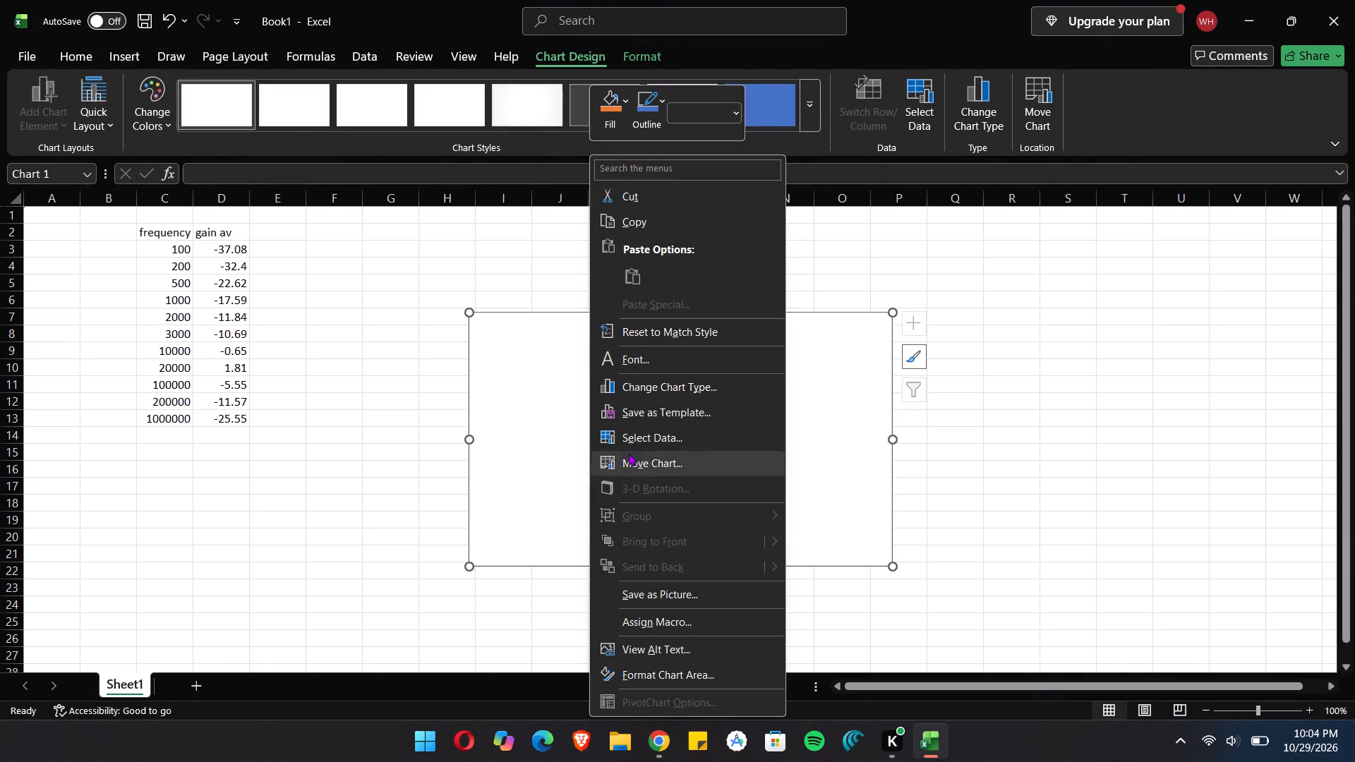
{"action": "left_click", "coordinate": [660, 446]}
{"action": "left_click", "coordinate": [136, 358]}
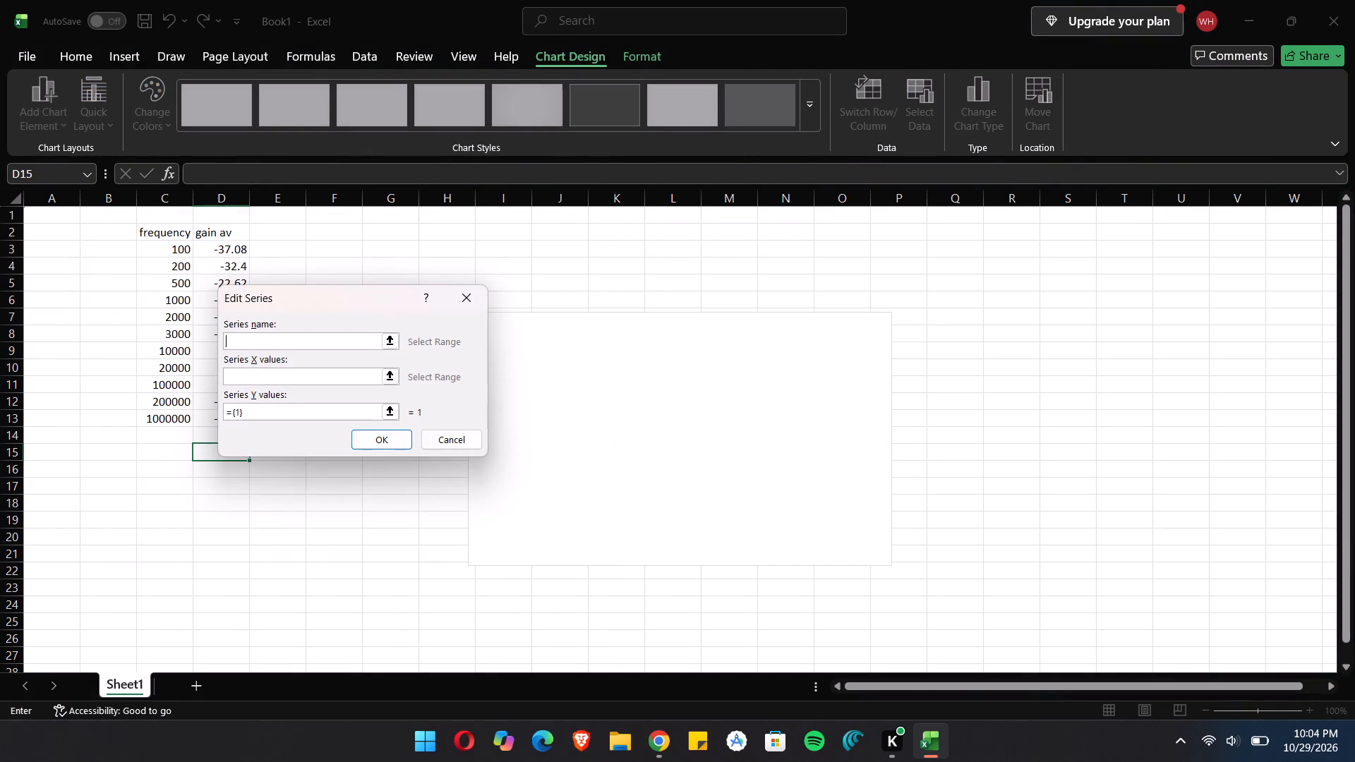
{"action": "left_click_drag", "start_coordinate": [356, 285], "coordinate": [688, 314]}
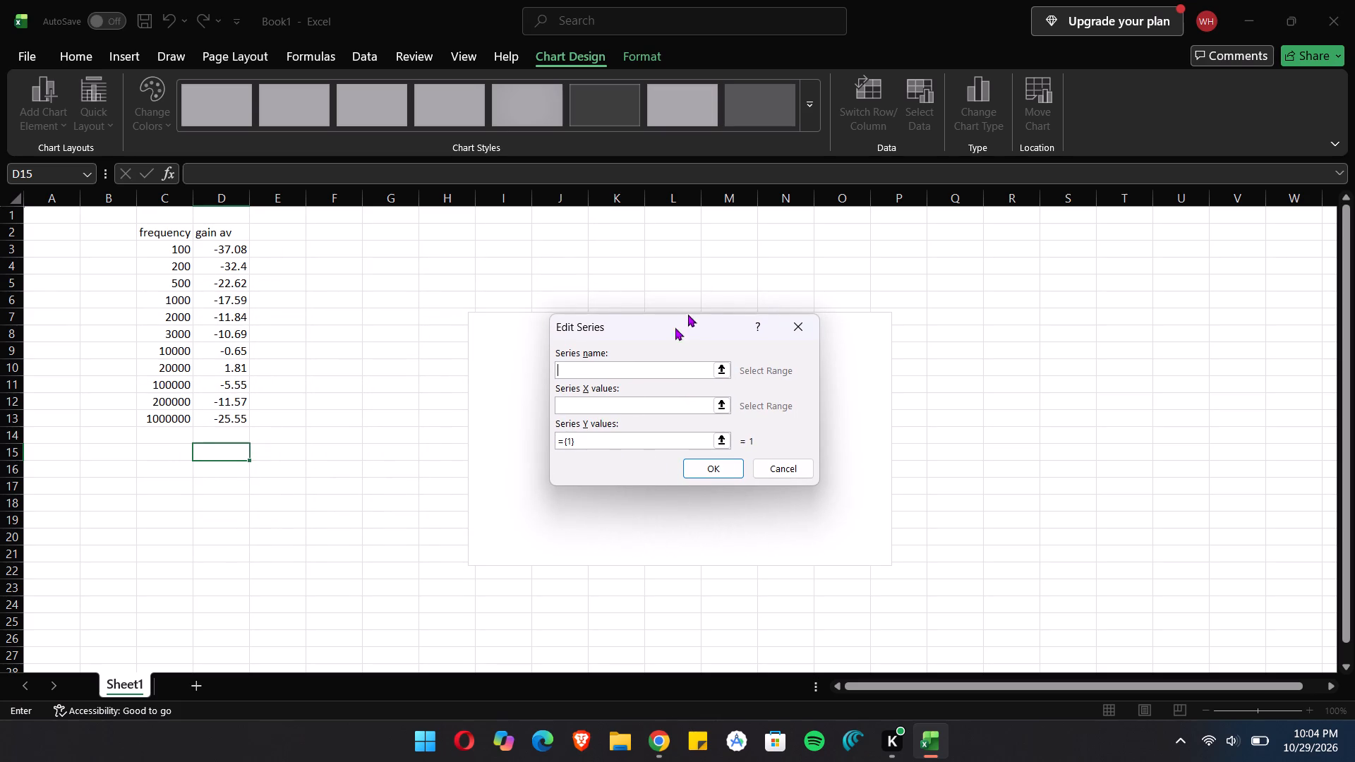
{"action": "left_click", "coordinate": [607, 409]}
{"action": "left_click_drag", "start_coordinate": [143, 254], "coordinate": [165, 401]}
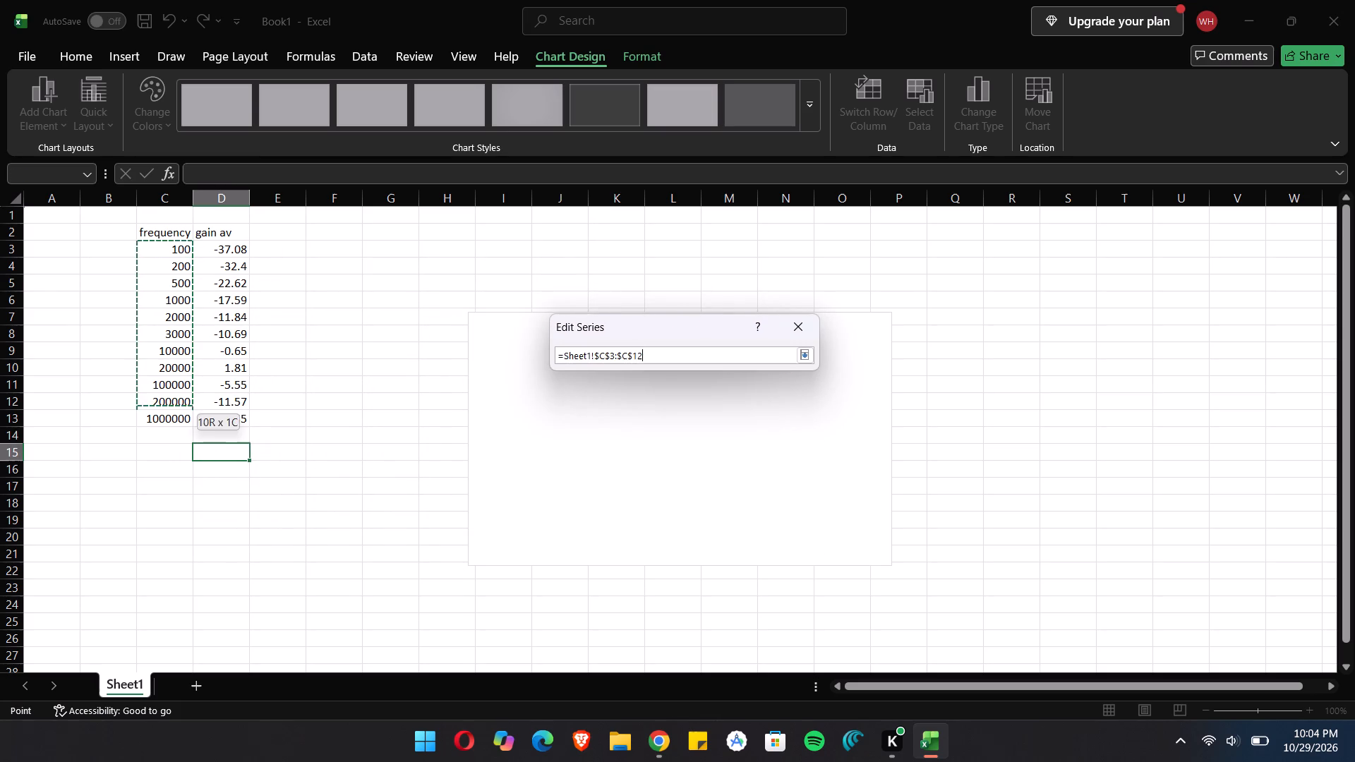
{"action": "left_click_drag", "start_coordinate": [165, 401], "coordinate": [169, 417]}
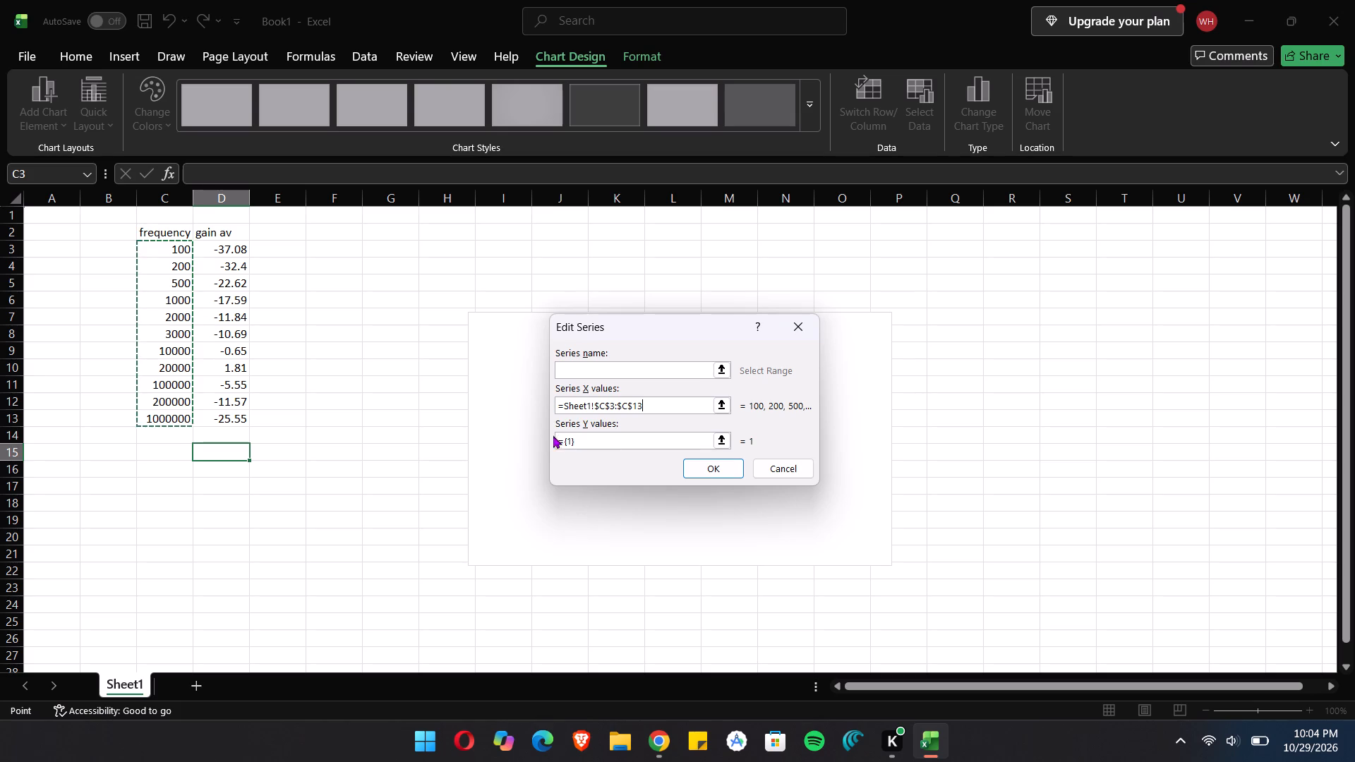
Set the series Y values to the gain values in D3:D13 and apply the data source to the chart.
{"action": "left_click", "coordinate": [601, 445]}
{"action": "key", "text": "BackSpace"}
{"action": "key", "text": "BackSpace"}
{"action": "key", "text": "BackSpace"}
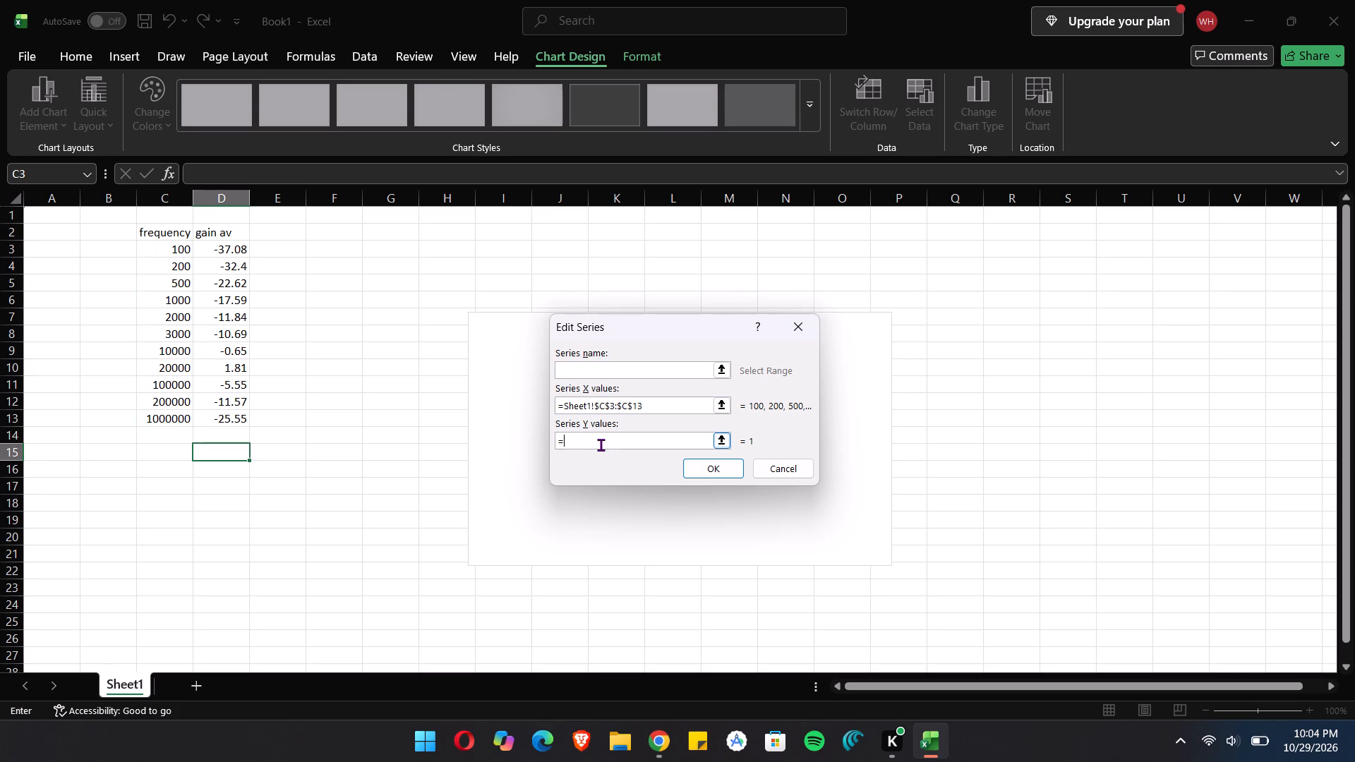
{"action": "key", "text": "BackSpace"}
{"action": "left_click_drag", "start_coordinate": [207, 253], "coordinate": [235, 420]}
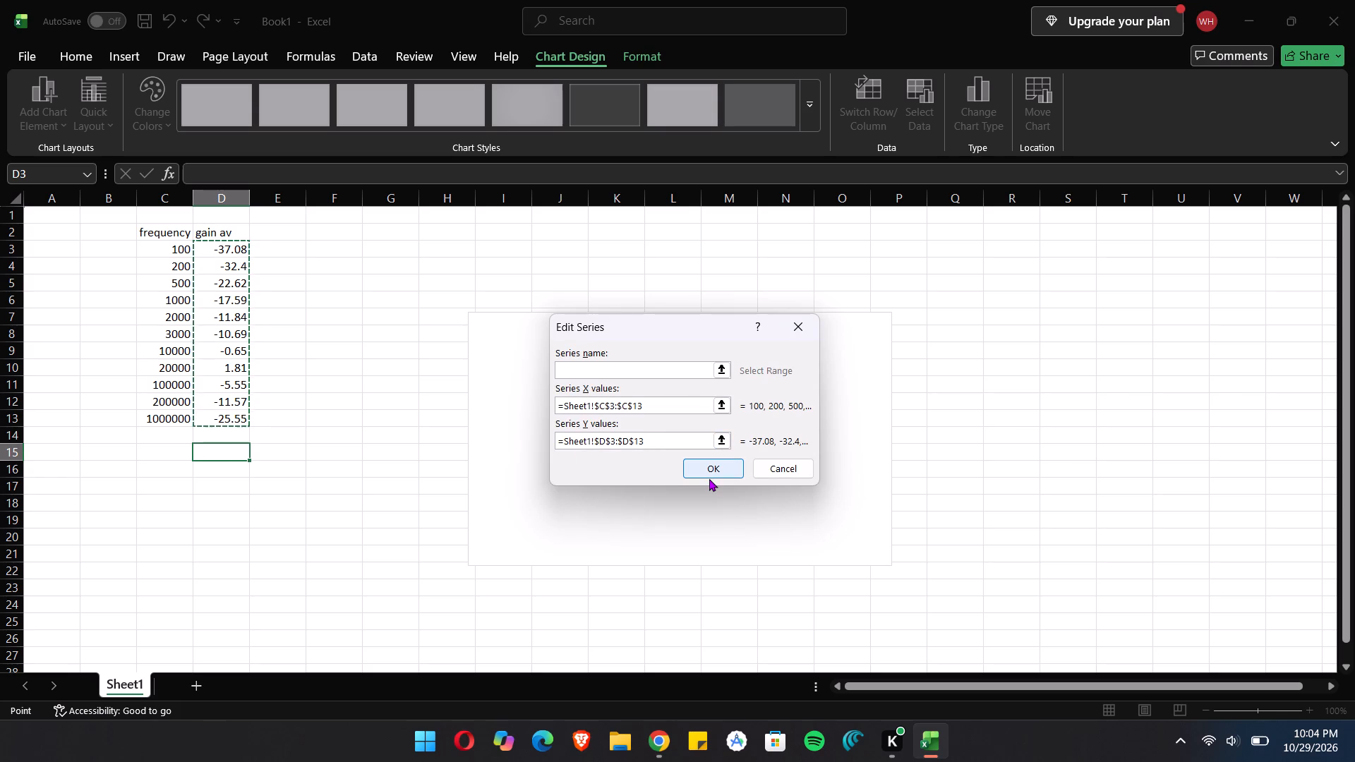
{"action": "left_click", "coordinate": [709, 478]}
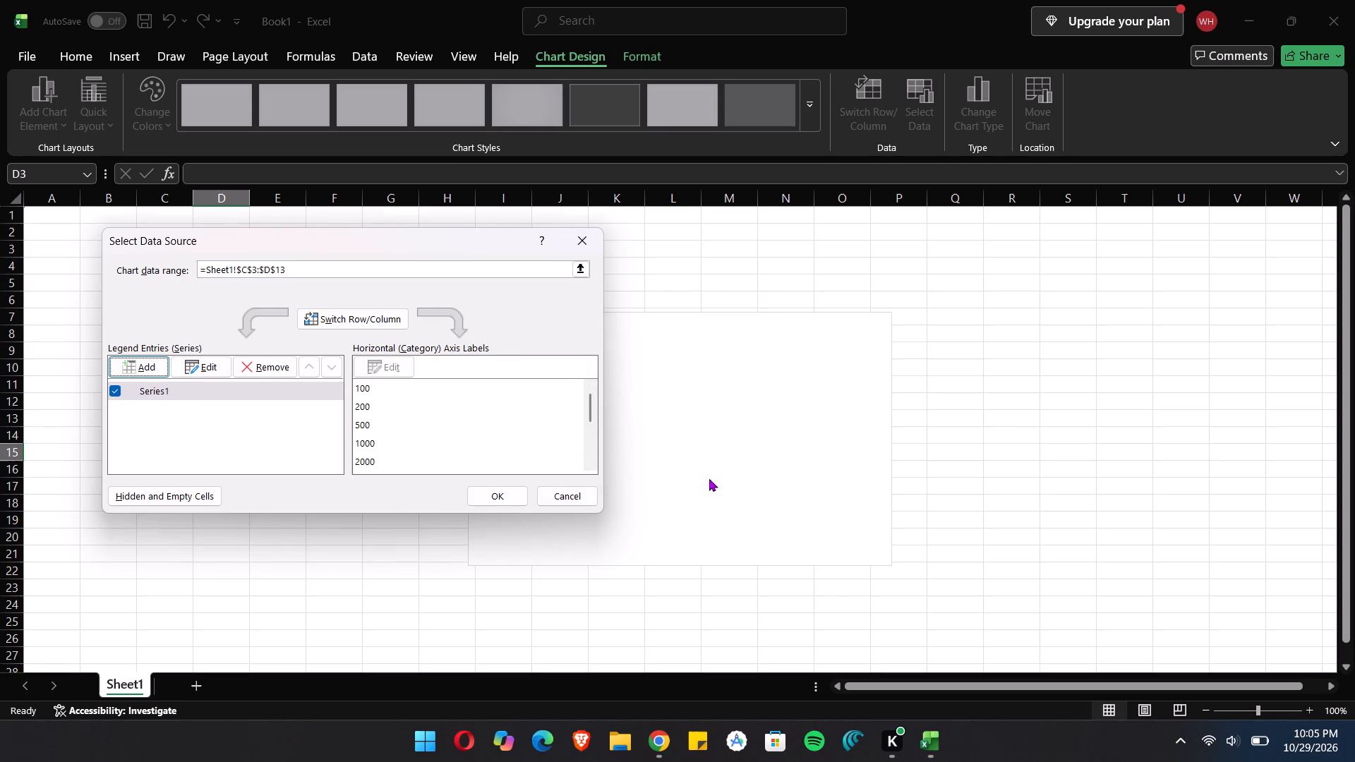
{"action": "left_click", "coordinate": [502, 488]}
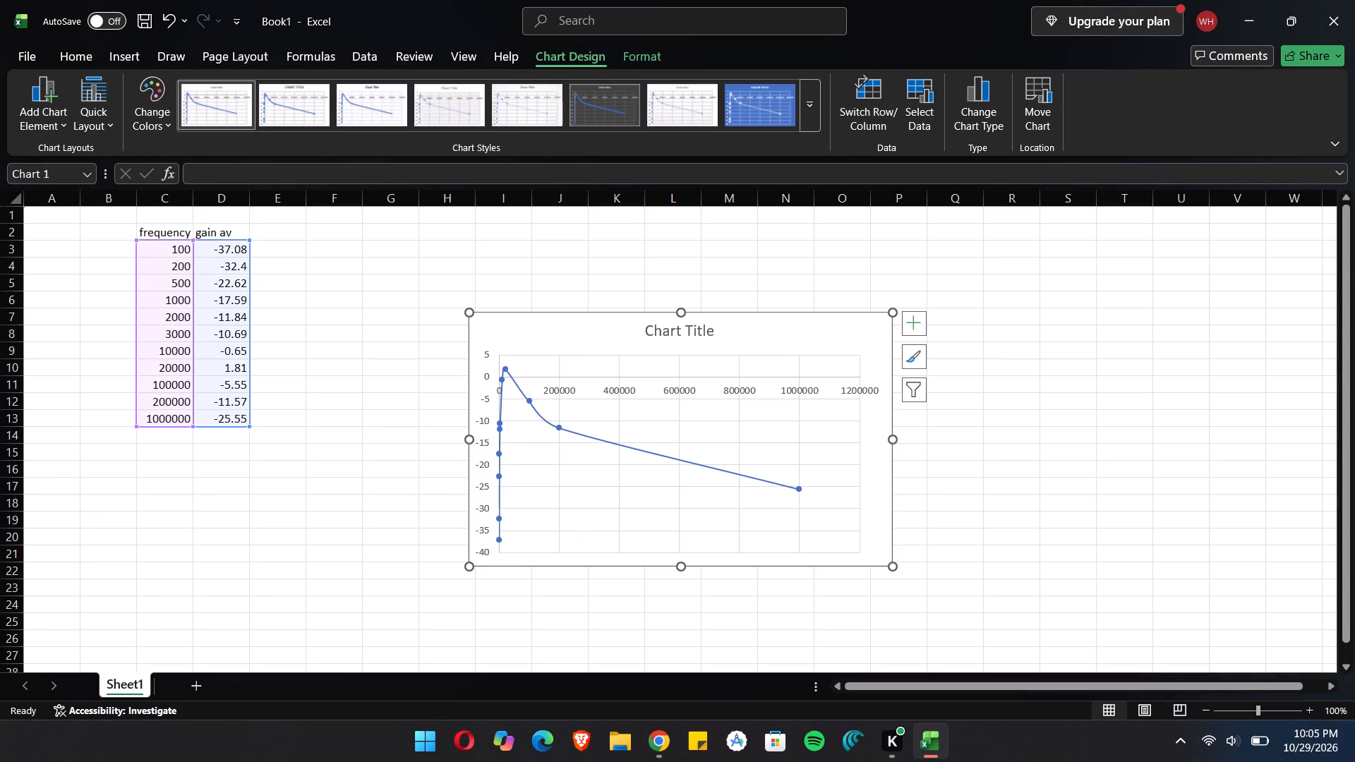
Correct the gain in cell D10, for frequency 20000, to -1.81.
{"action": "scroll", "coordinate": [587, 416], "scroll_direction": "up", "scroll_amount": 8}
{"action": "left_click", "coordinate": [224, 370]}
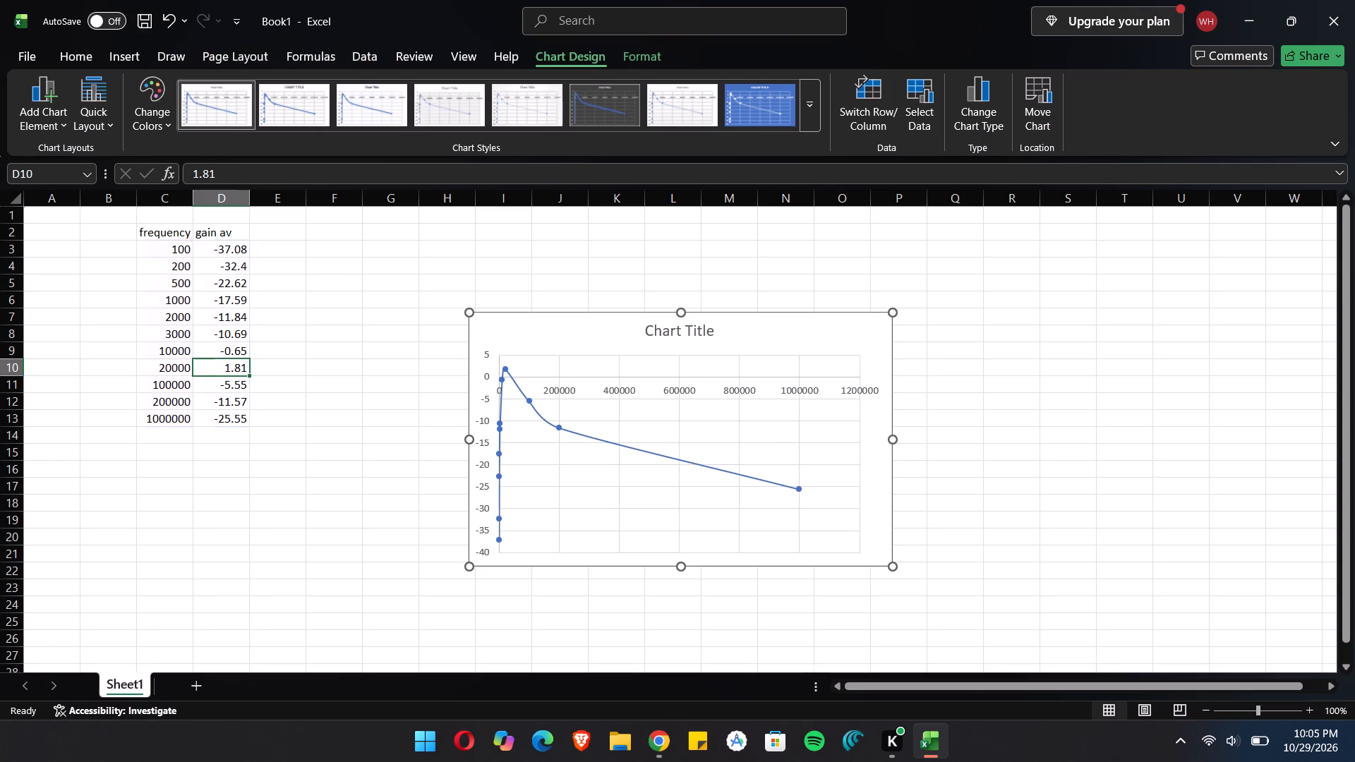
{"action": "left_click", "coordinate": [221, 371]}
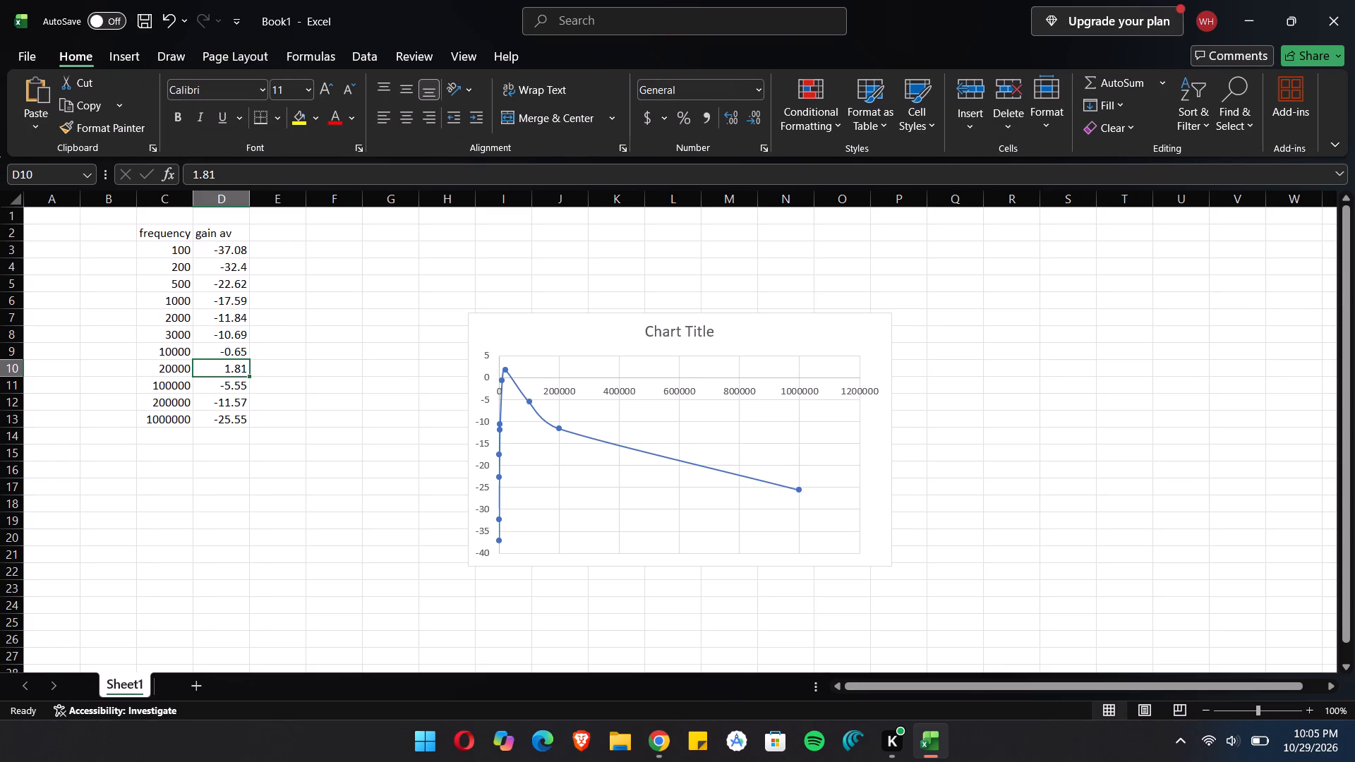
{"action": "key", "text": "BackSpace"}
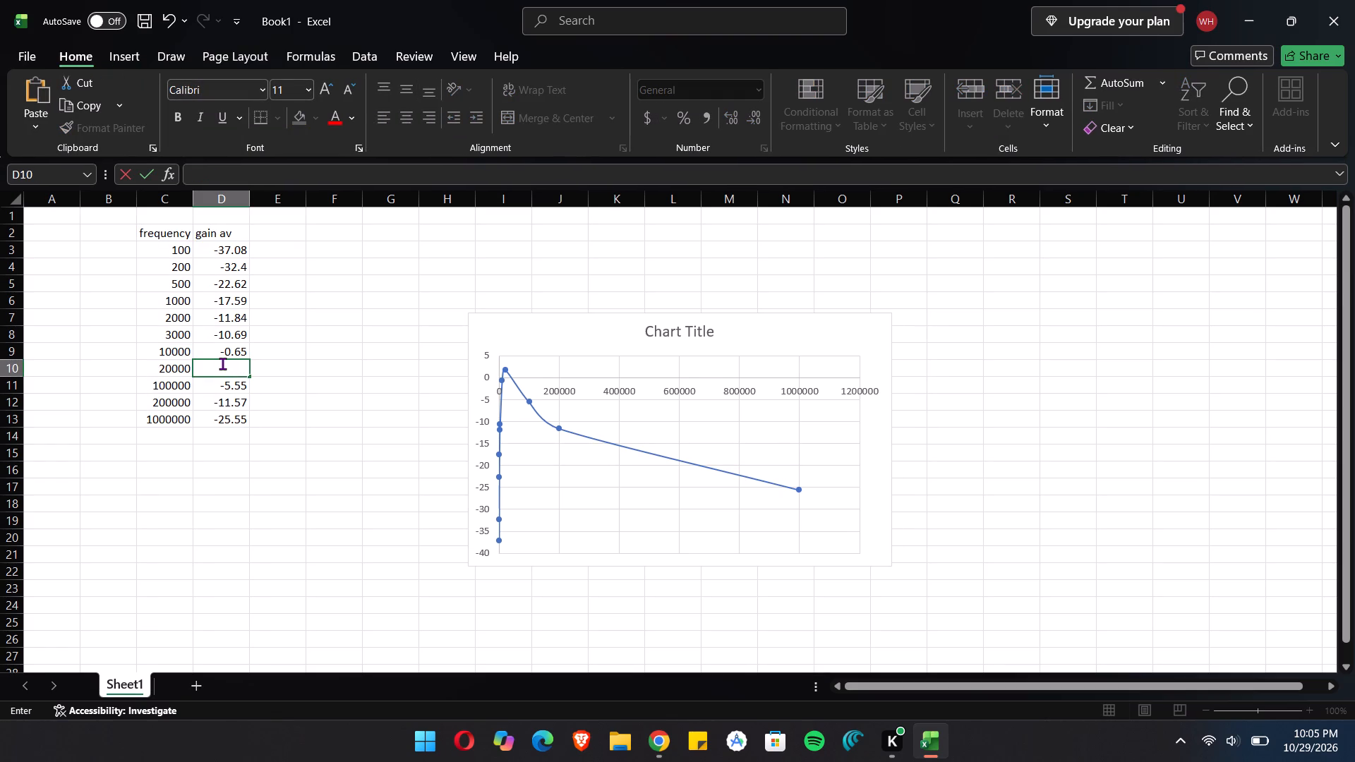
{"action": "key", "text": "minus"}
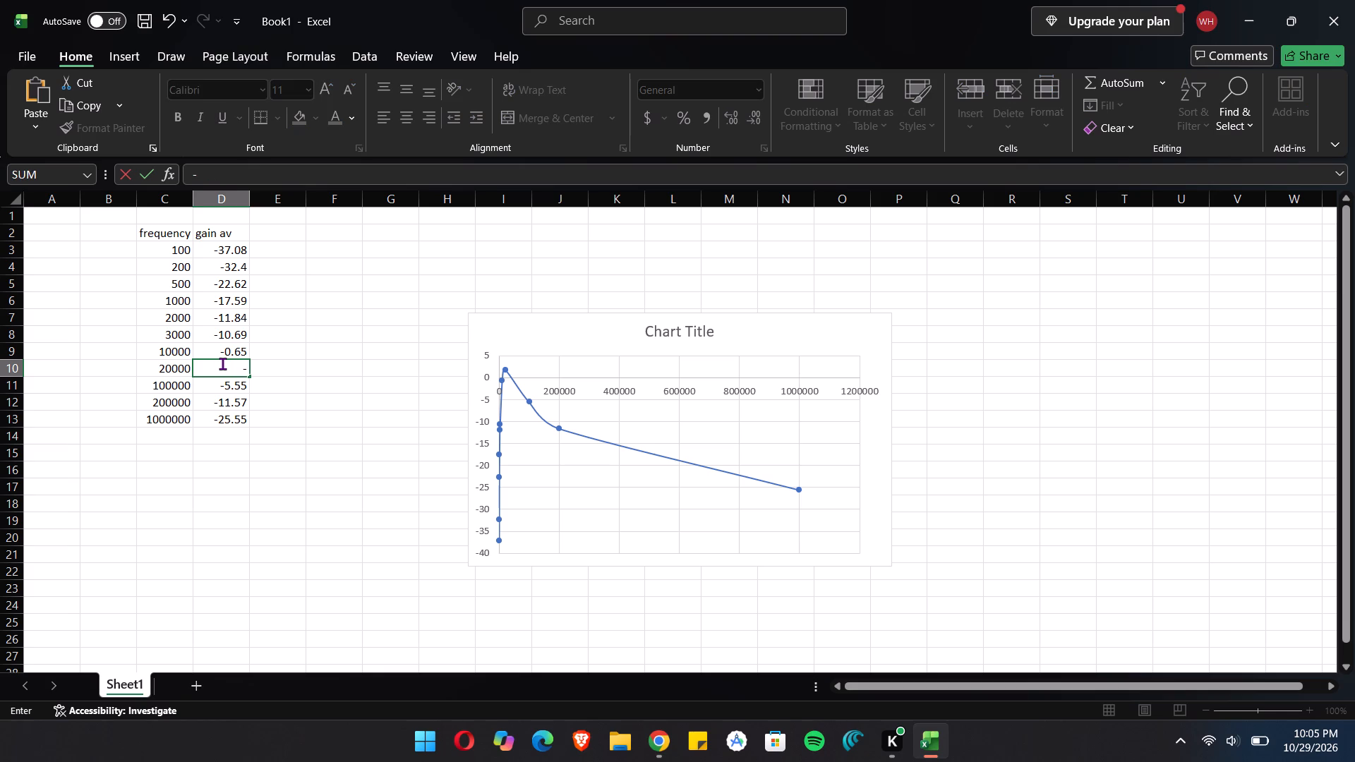
{"action": "type", "text": "1."}
{"action": "type", "text": "81"}
{"action": "key", "text": "Return"}
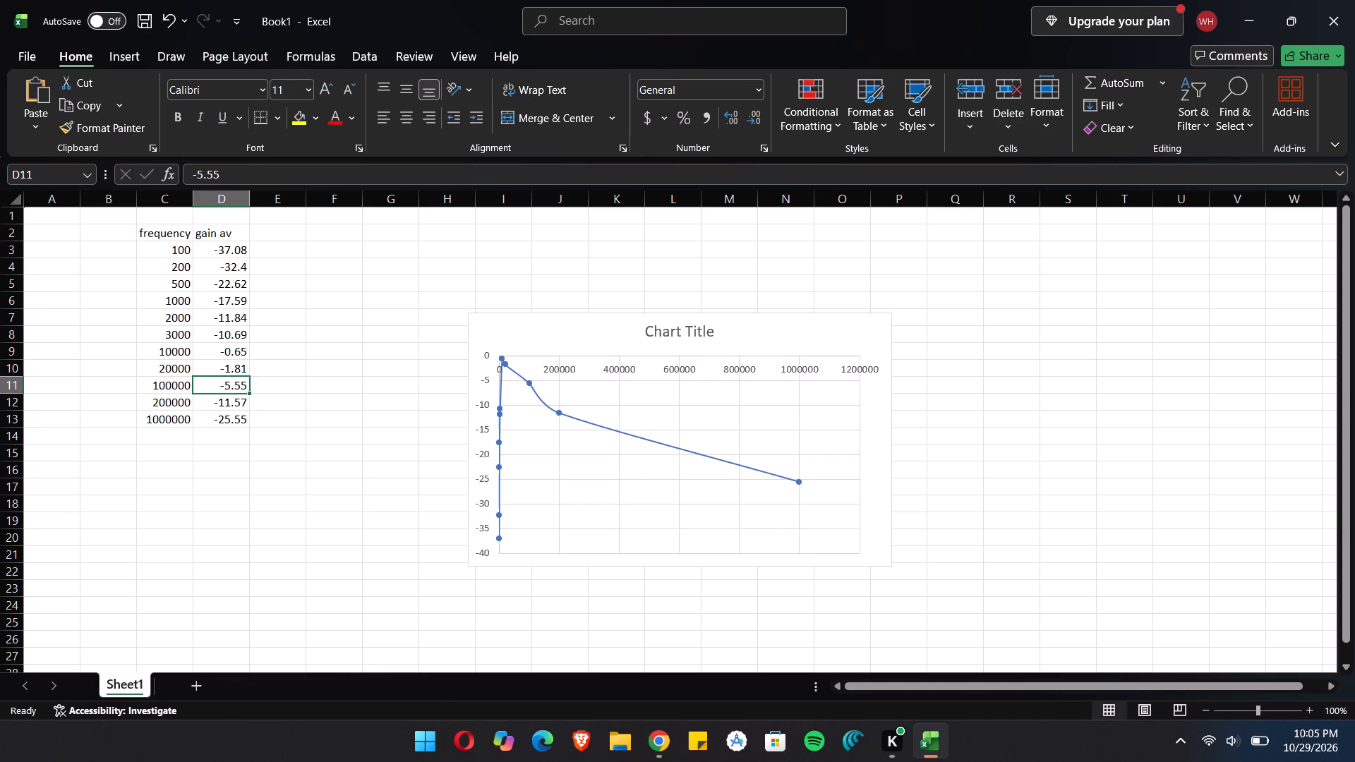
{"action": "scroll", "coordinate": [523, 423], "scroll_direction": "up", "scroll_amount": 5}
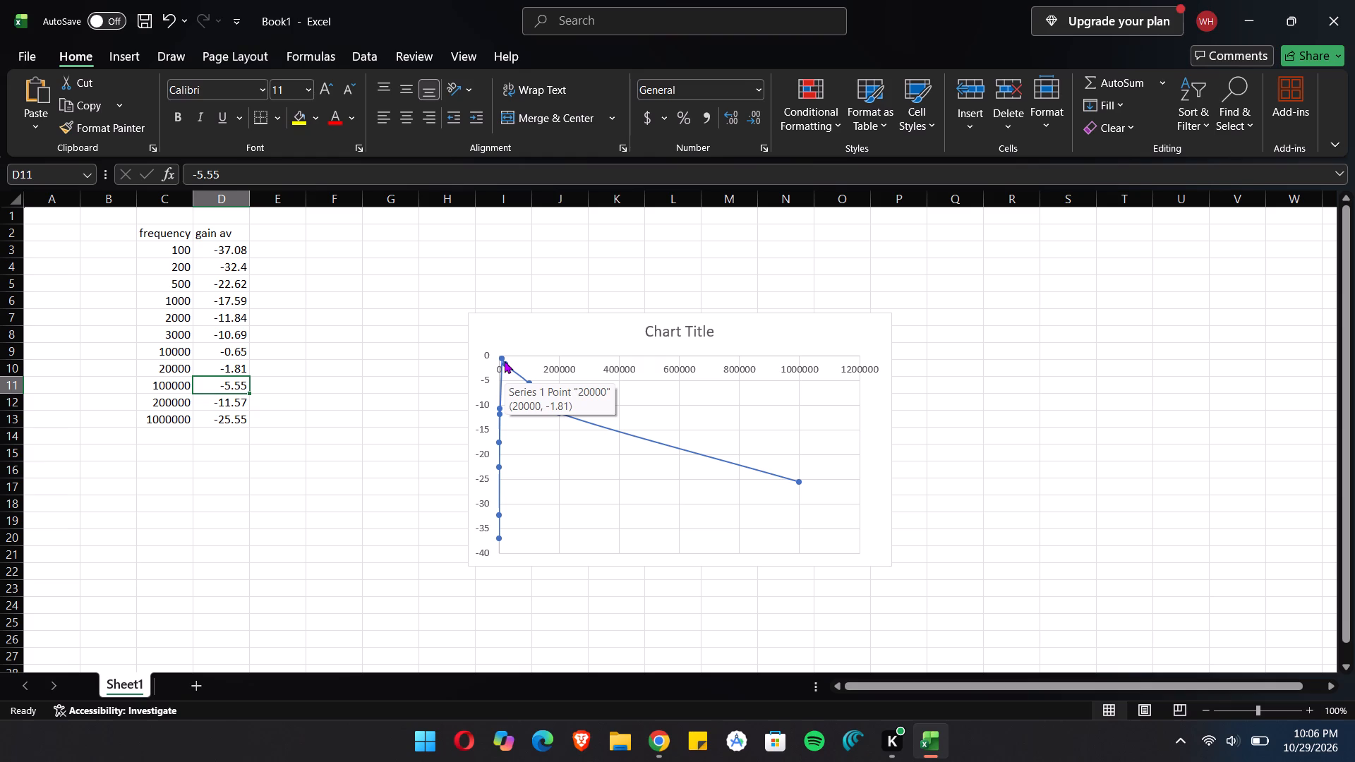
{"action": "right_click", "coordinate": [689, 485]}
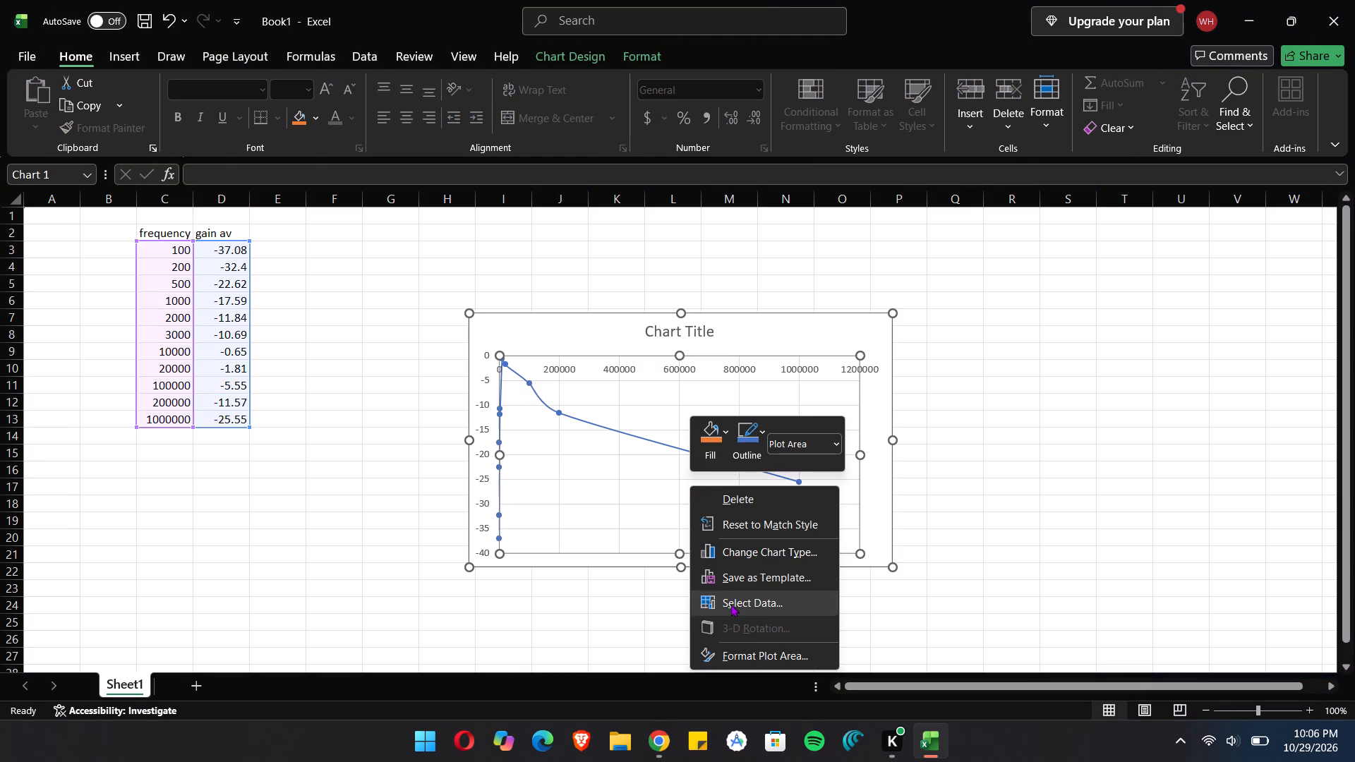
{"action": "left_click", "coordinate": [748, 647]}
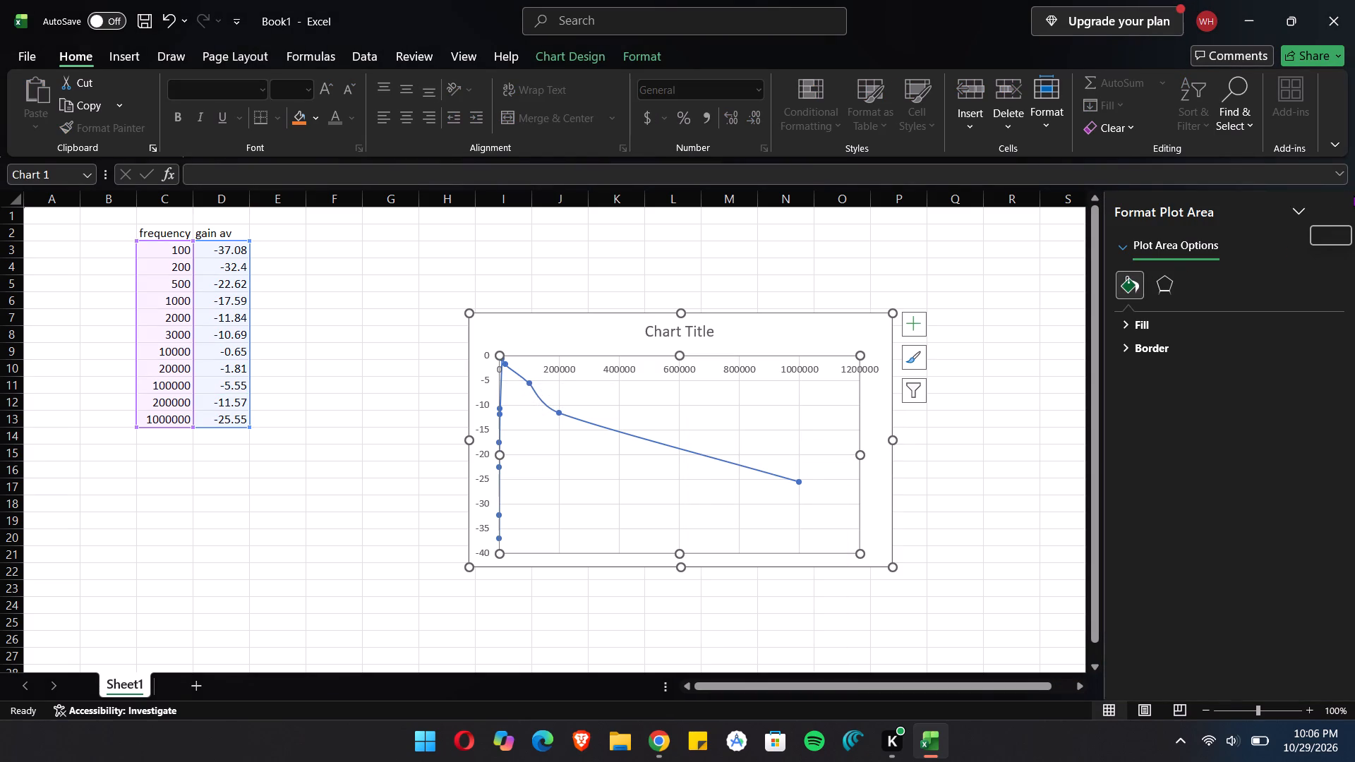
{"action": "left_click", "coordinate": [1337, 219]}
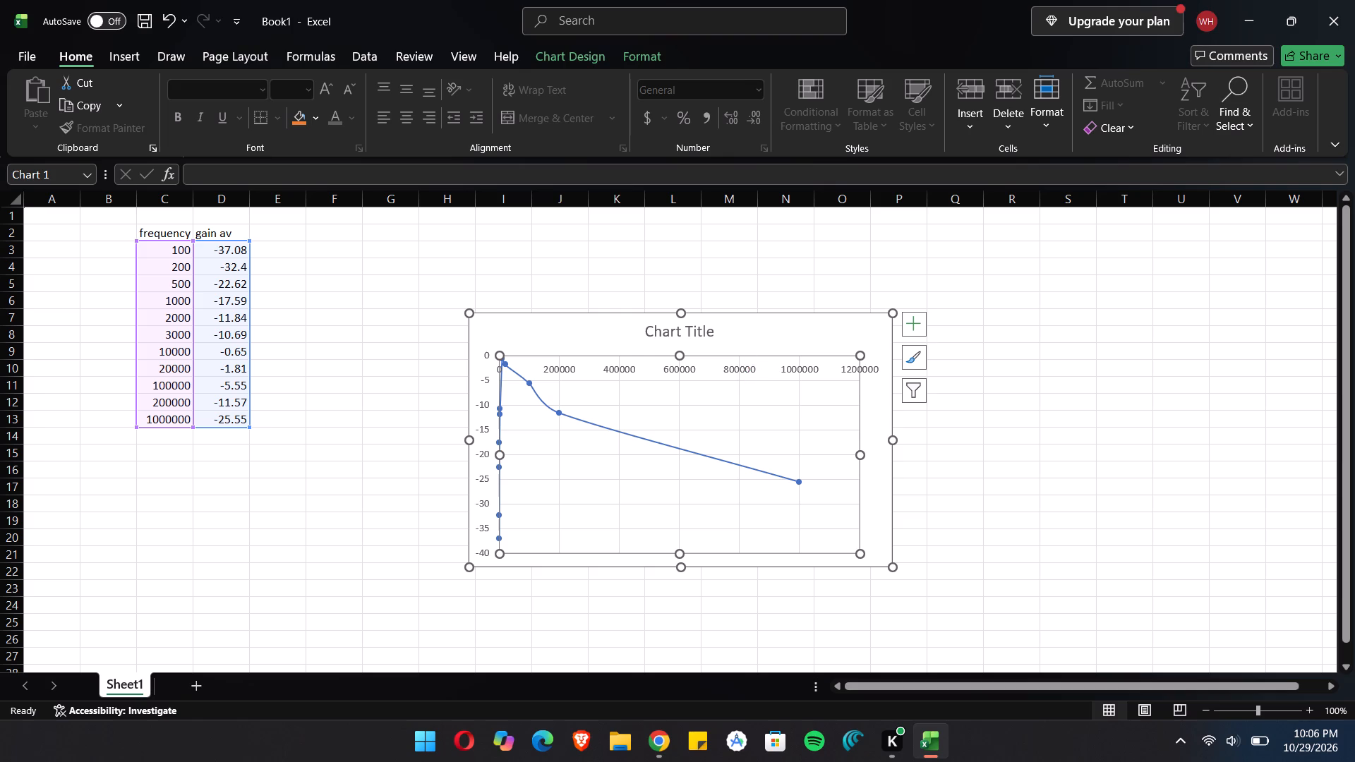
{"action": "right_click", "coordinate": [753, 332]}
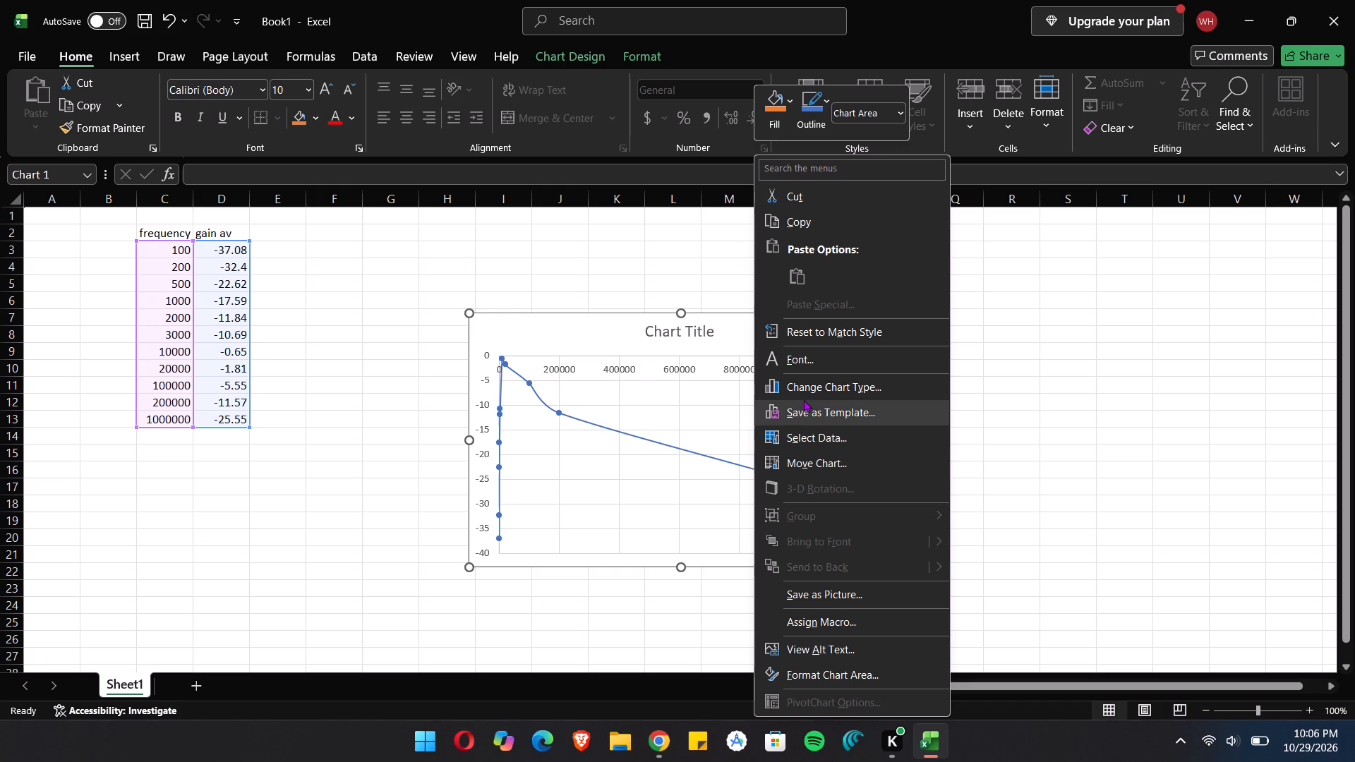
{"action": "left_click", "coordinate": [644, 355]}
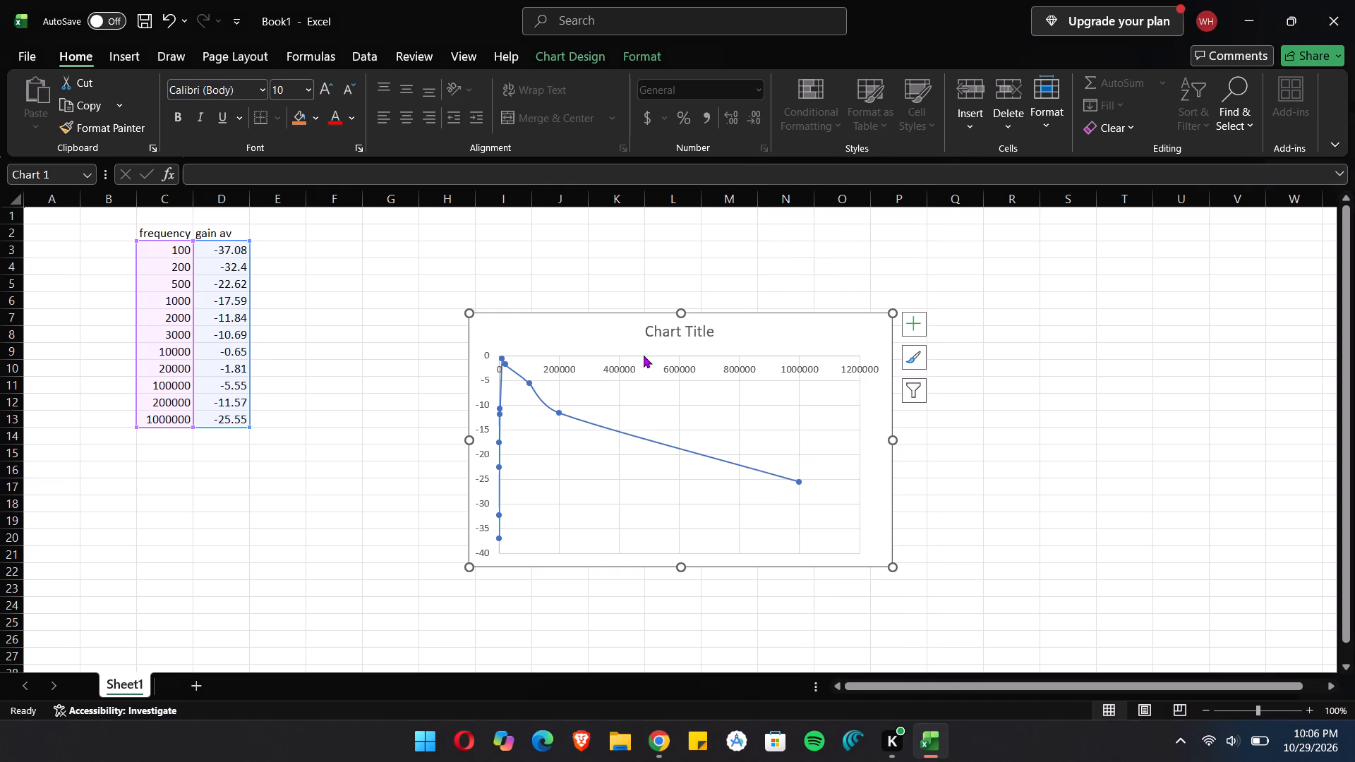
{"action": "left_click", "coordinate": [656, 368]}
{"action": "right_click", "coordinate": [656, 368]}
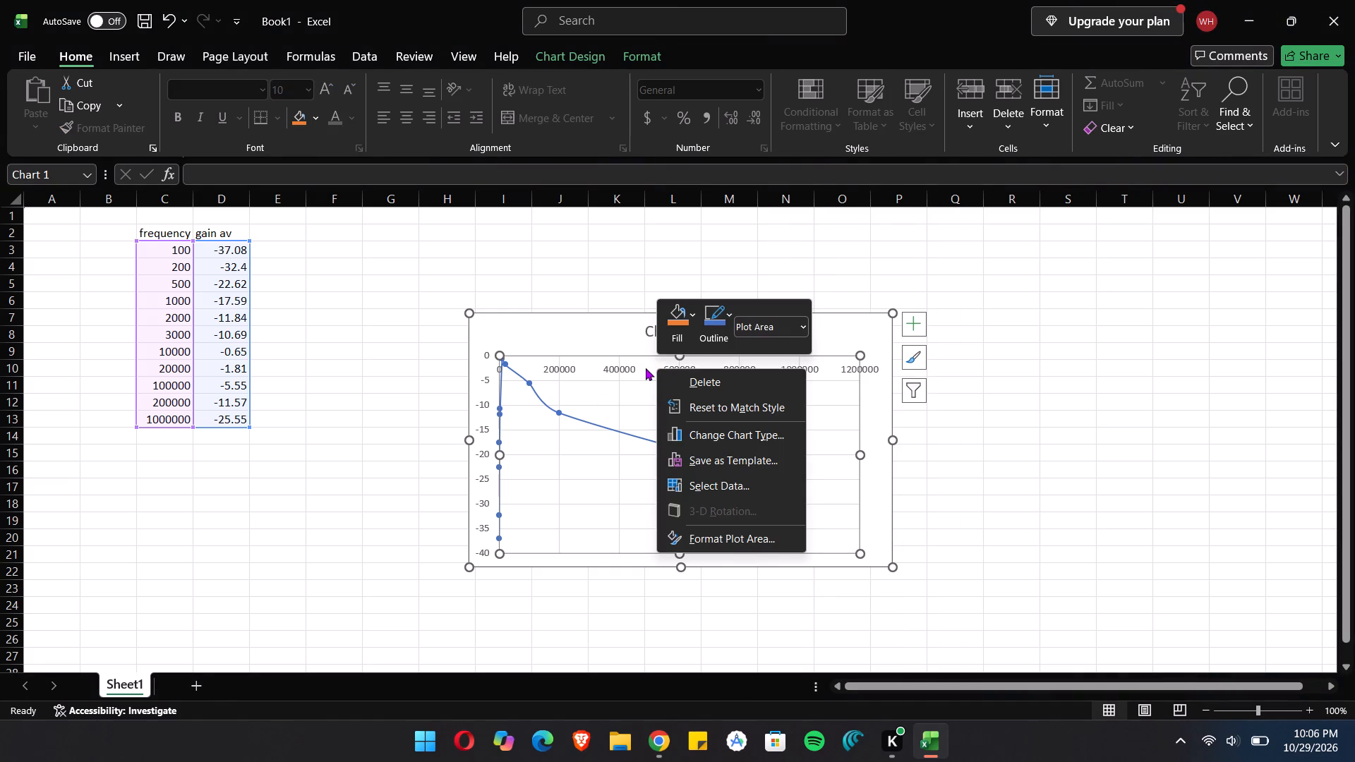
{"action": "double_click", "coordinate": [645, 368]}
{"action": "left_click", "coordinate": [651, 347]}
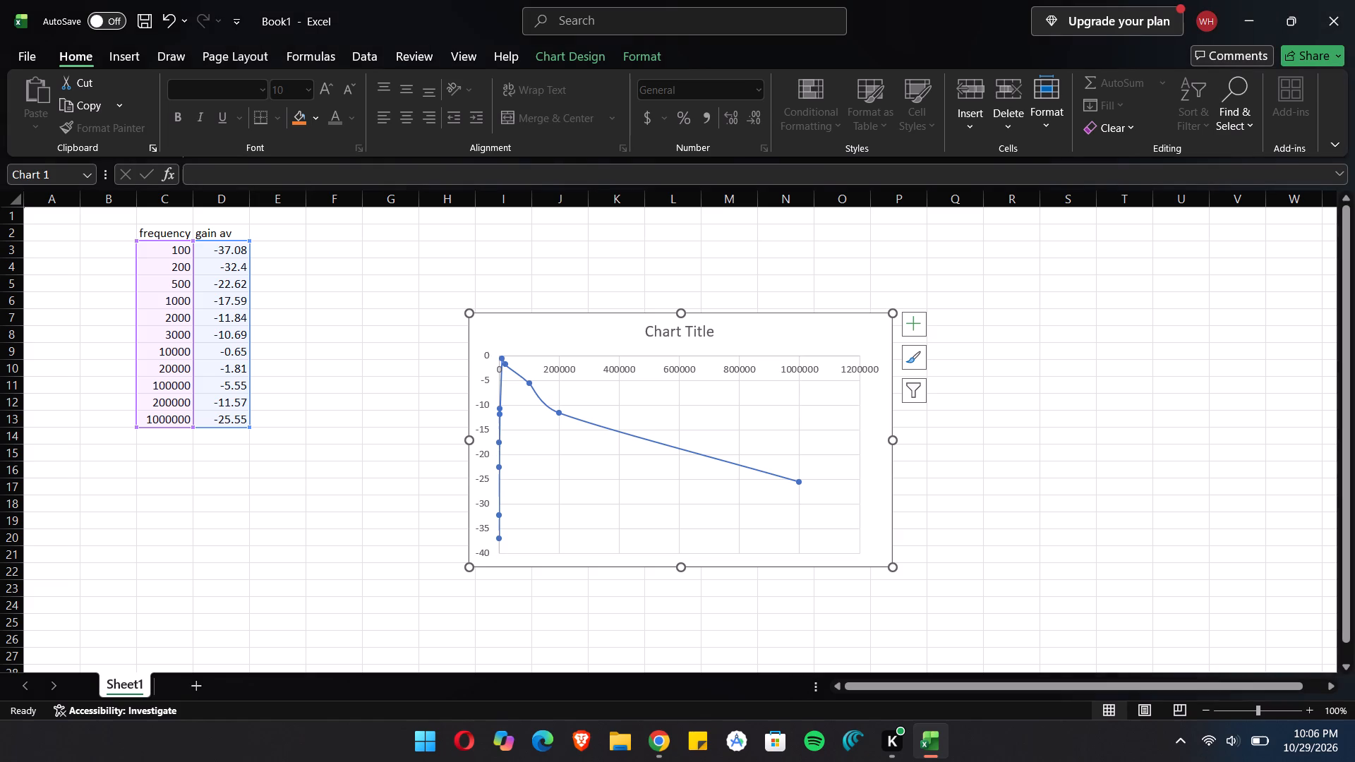
Open the formatting options for the chart's horizontal frequency axis.
{"action": "double_click", "coordinate": [648, 362]}
{"action": "left_click", "coordinate": [591, 321]}
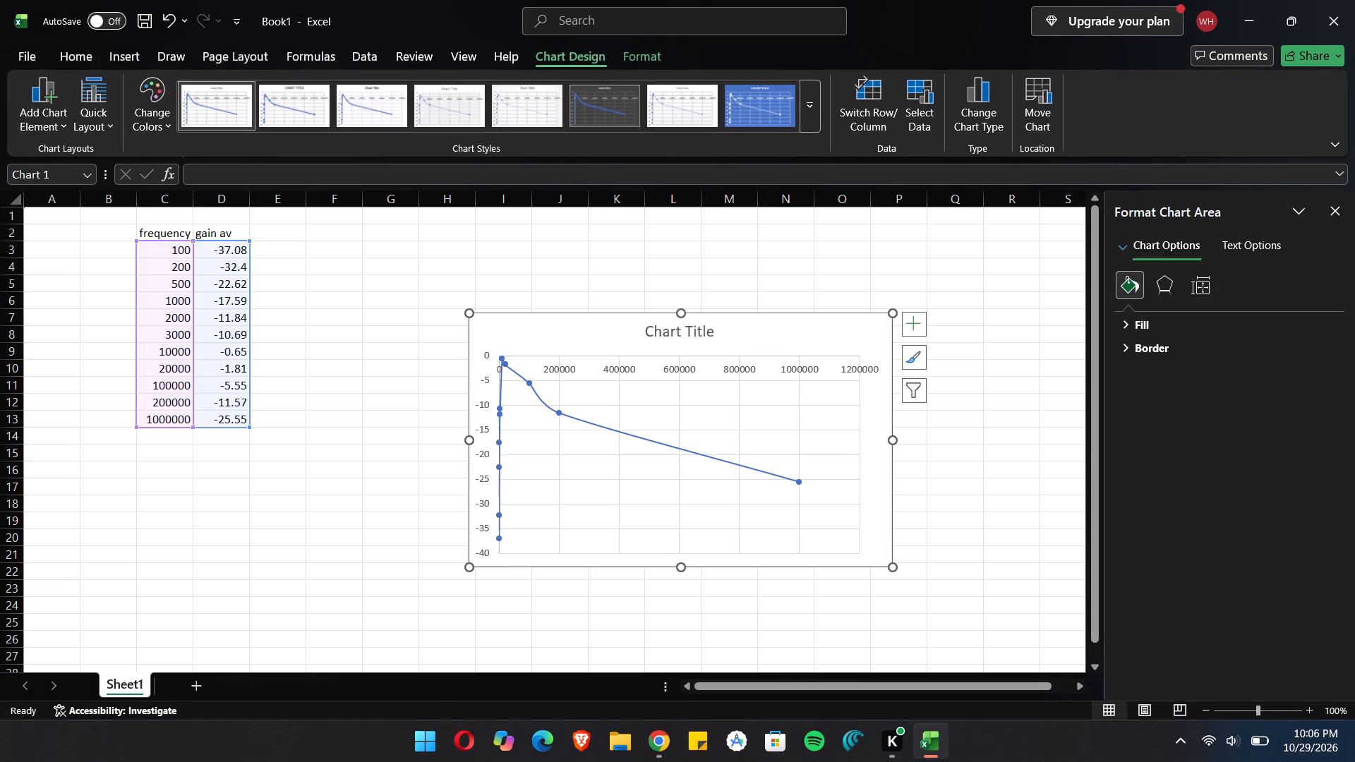
{"action": "left_click", "coordinate": [596, 345]}
{"action": "left_click", "coordinate": [611, 365]}
{"action": "right_click", "coordinate": [611, 365]}
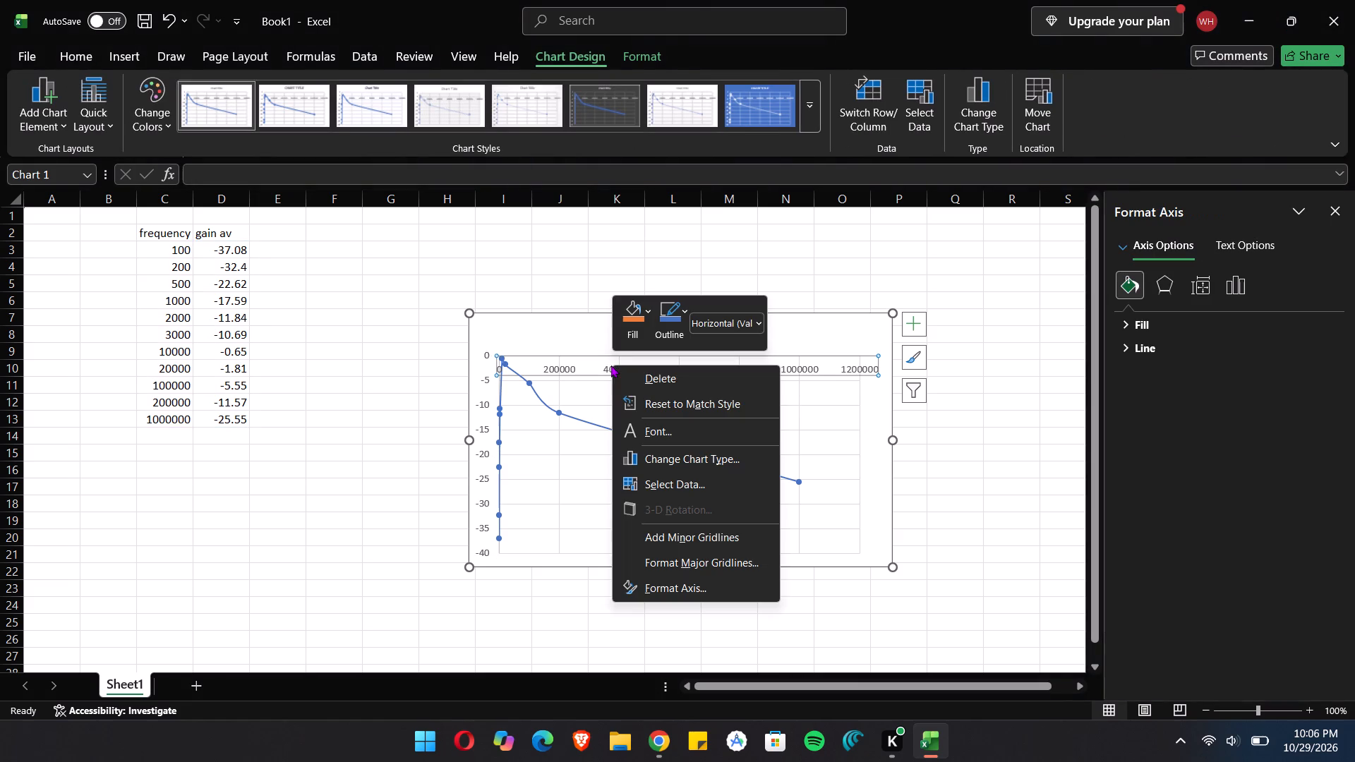